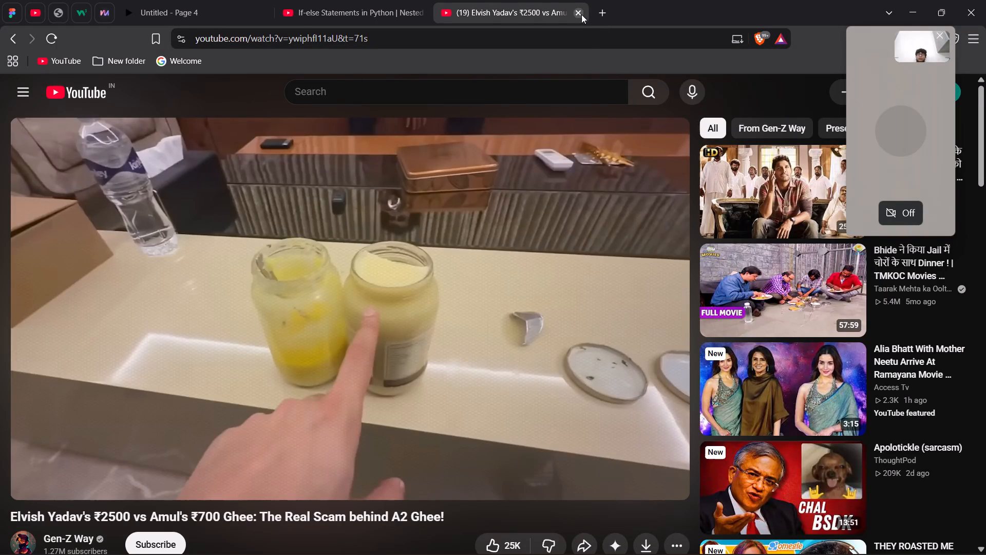
Close the browser tab playing the YouTube video about the A2 ghee scam.
{"action": "left_click", "coordinate": [581, 14]}
Go to the Untitled - Page 4 prototype and review its Netflix app screens back and forth, ending on the logo splash screen.
{"action": "left_click", "coordinate": [193, 0]}
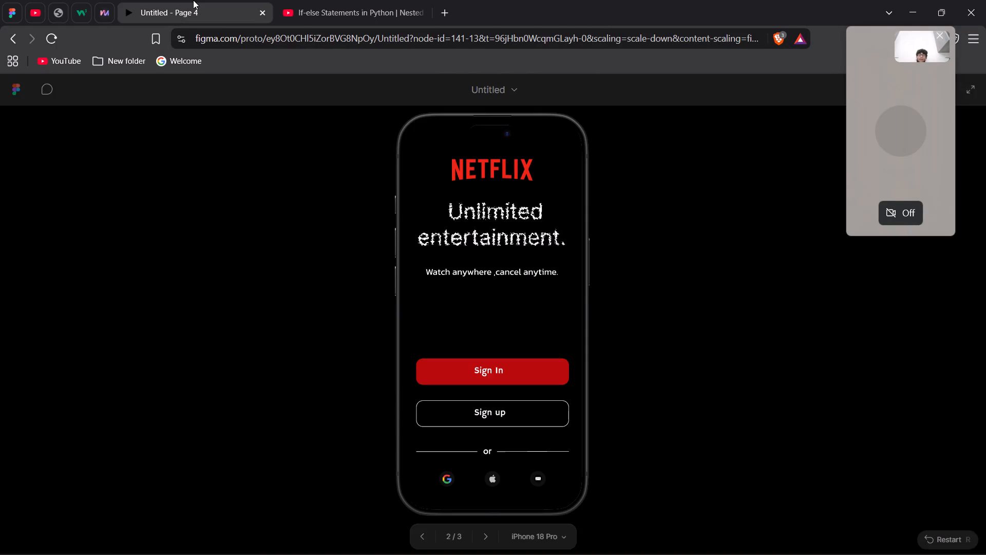
{"action": "key", "text": "Left"}
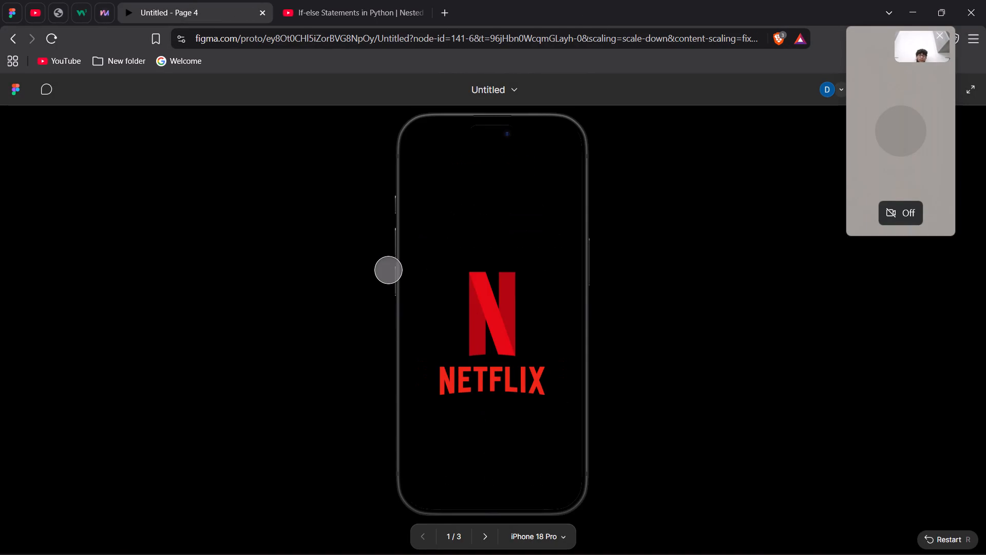
{"action": "key", "text": "Right"}
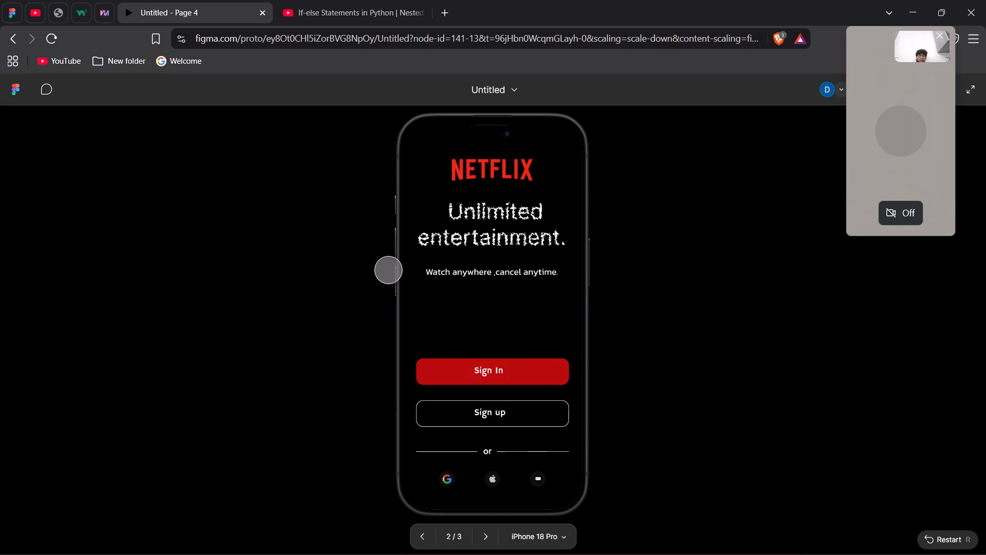
{"action": "key", "text": "Left"}
{"action": "key", "text": "Right"}
{"action": "key", "text": "Left"}
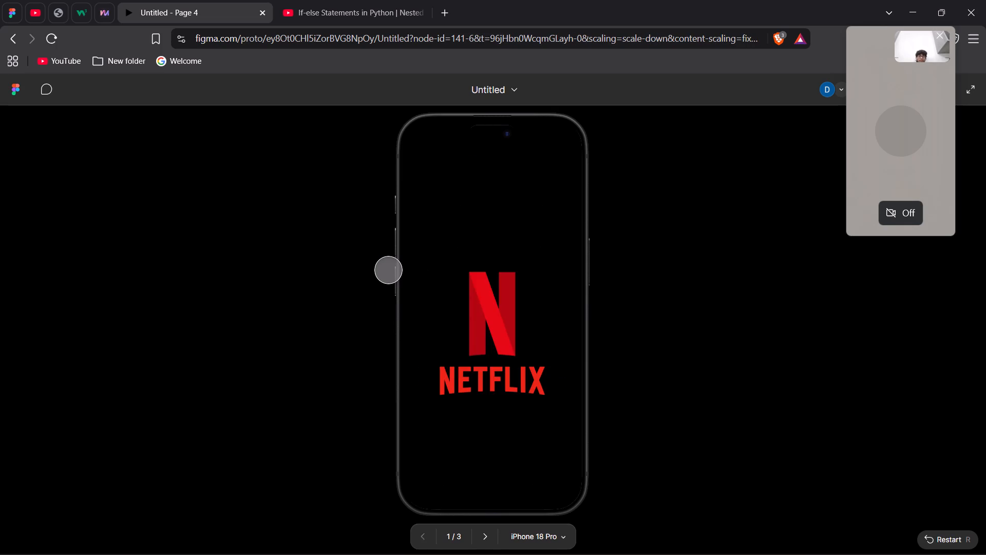
{"action": "key", "text": "Right"}
{"action": "key", "text": "Right"}
{"action": "key", "text": "Left"}
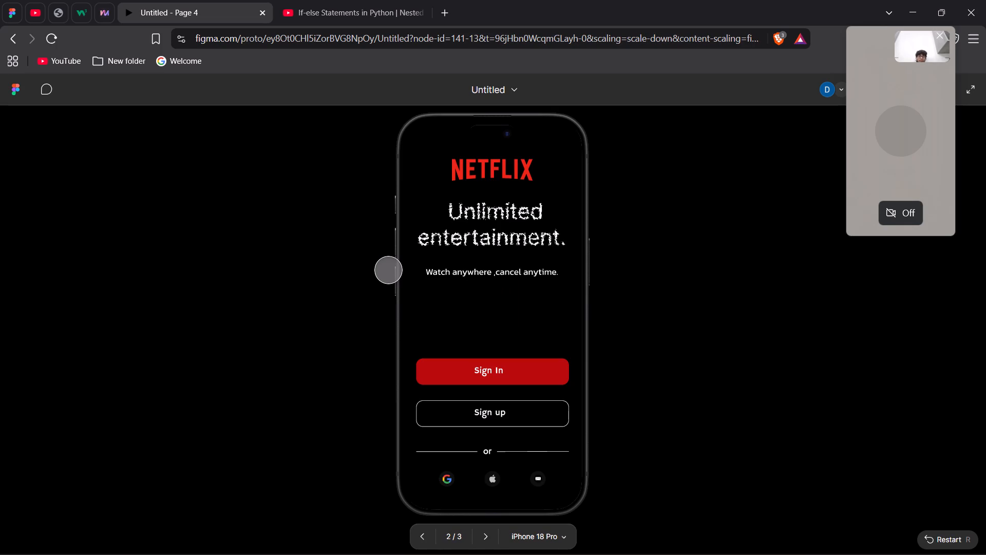
{"action": "key", "text": "Right"}
{"action": "key", "text": "Right"}
{"action": "key", "text": "Right"}
{"action": "key", "text": "Right"}
{"action": "key", "text": "Right"}
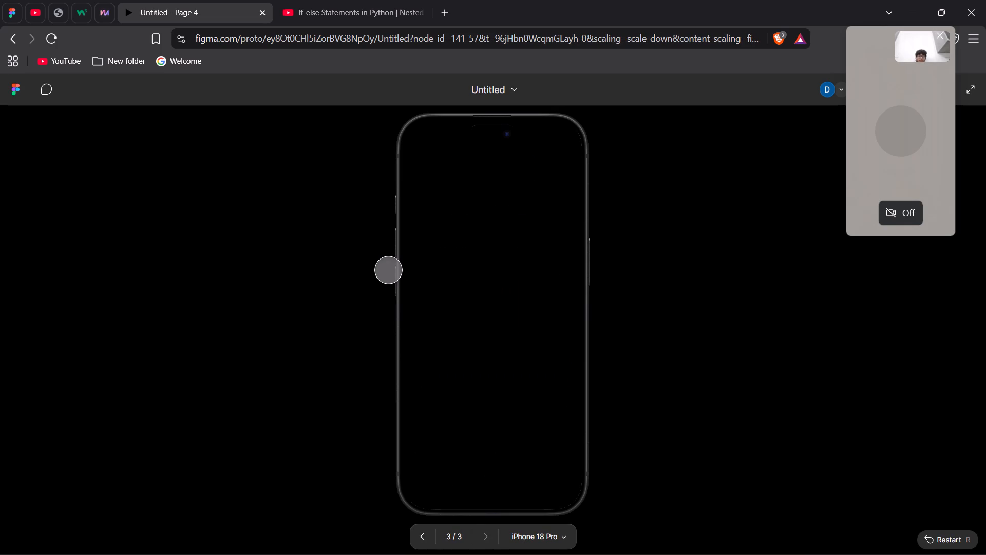
{"action": "key", "text": "Left"}
{"action": "key", "text": "Left"}
{"action": "key", "text": "Left"}
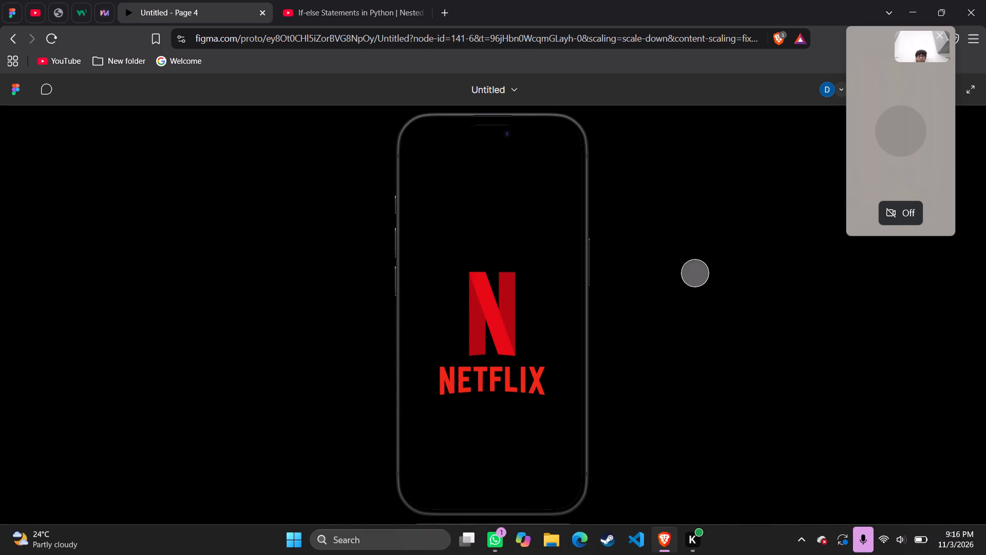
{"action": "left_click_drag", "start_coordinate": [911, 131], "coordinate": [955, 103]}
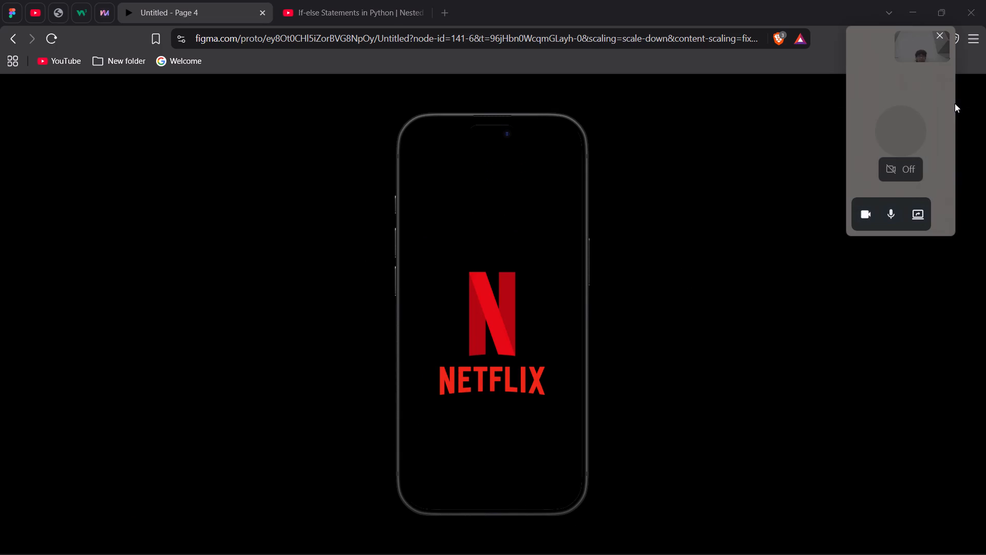
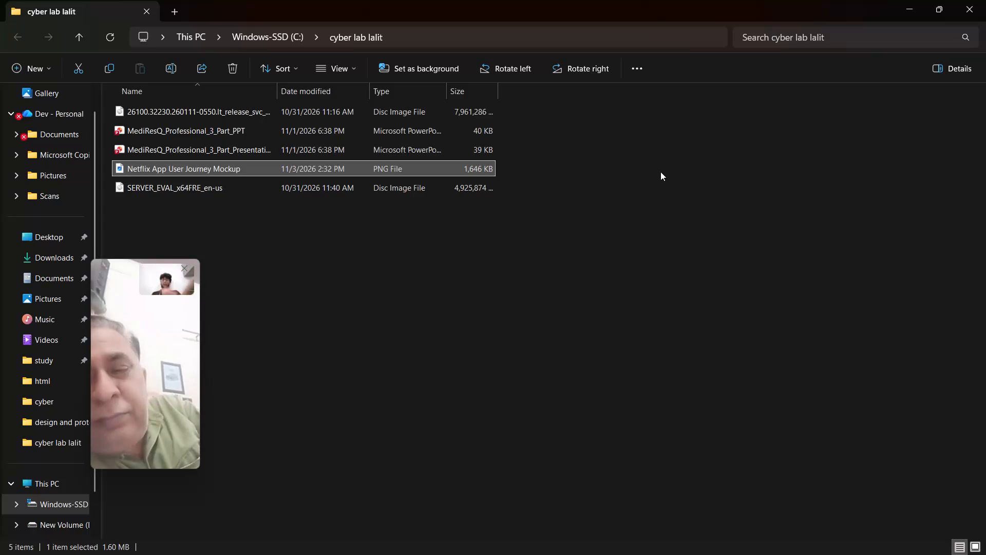
Open the Netflix App User Journey Mockup PNG image from the cyber lab lalit folder.
{"action": "double_click", "coordinate": [243, 174]}
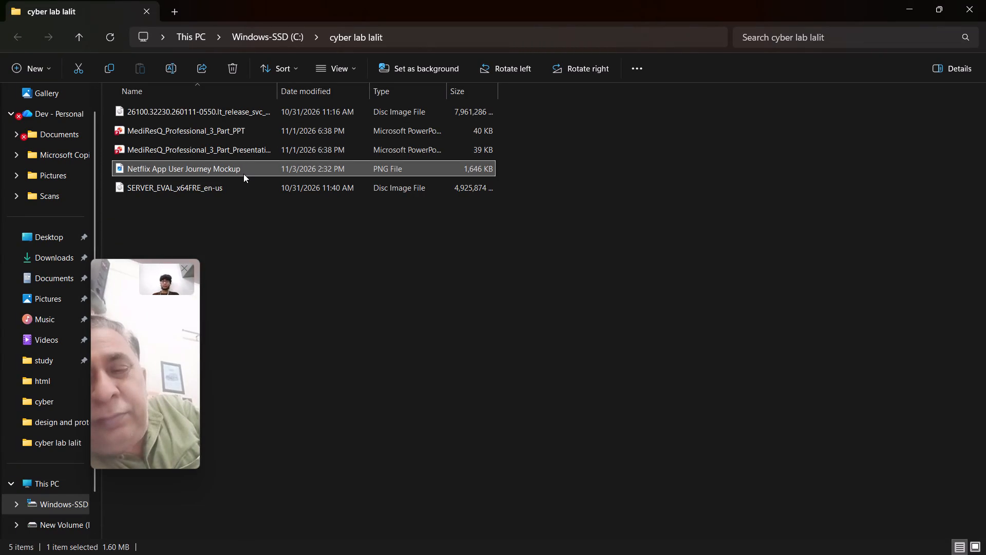
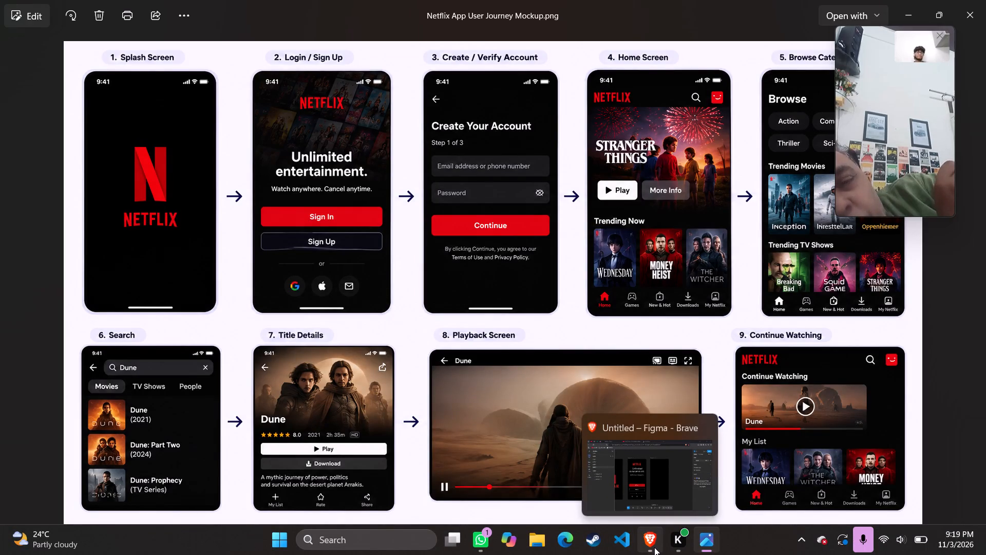
Switch to the Figma design and add a size 96 text back arrow, "<-", in the upper-left corner of the iPhone 17 - 3 frame.
{"action": "left_click", "coordinate": [654, 547]}
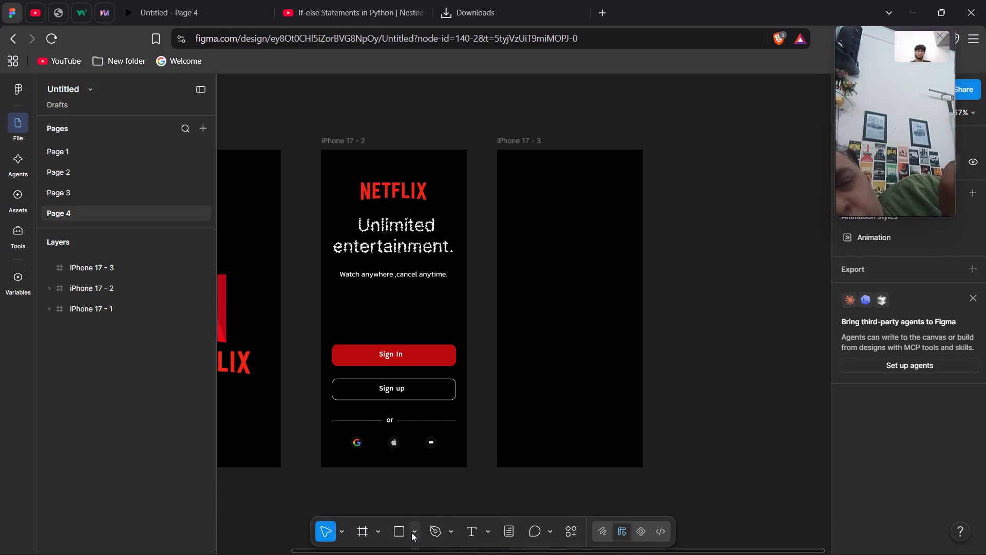
{"action": "left_click", "coordinate": [467, 526]}
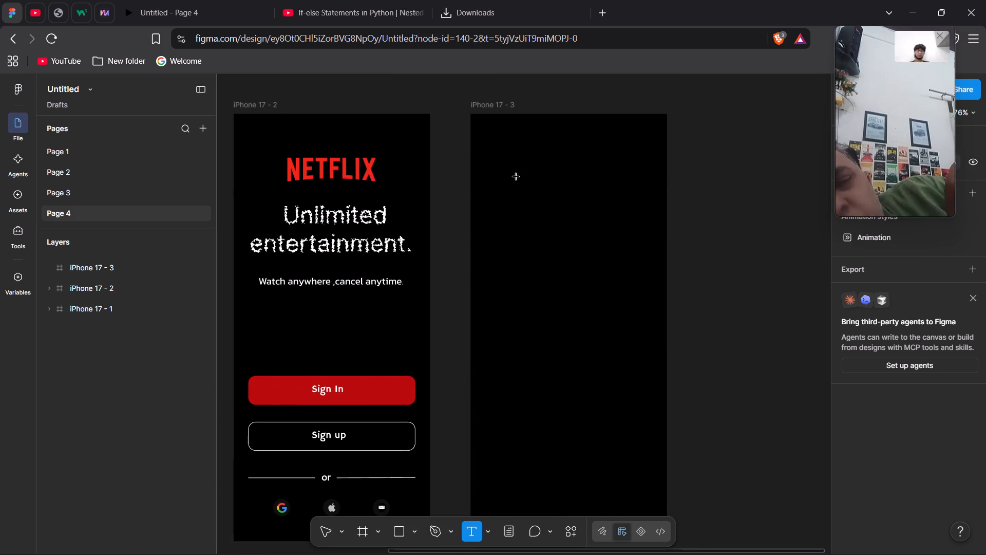
{"action": "scroll", "coordinate": [516, 177], "scroll_direction": "up", "scroll_amount": 1}
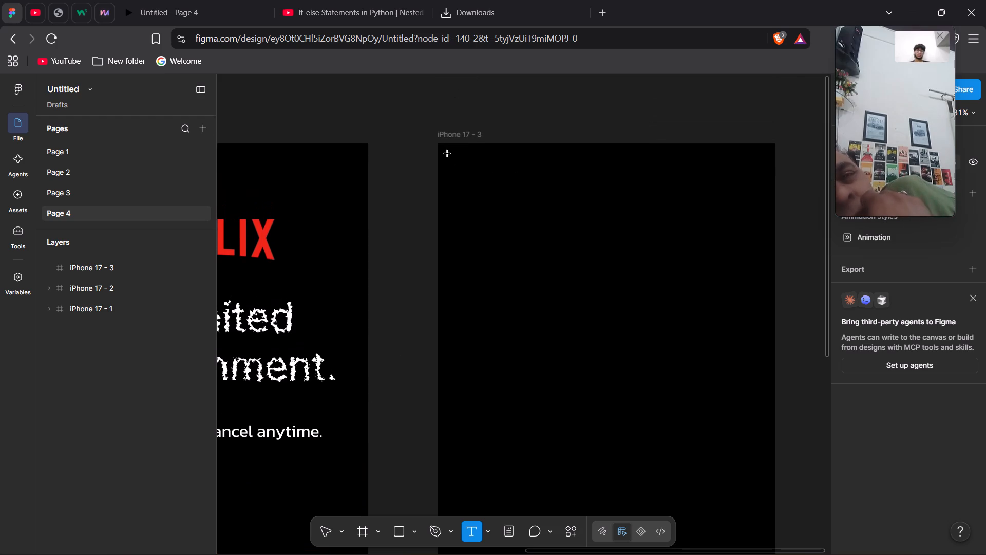
{"action": "left_click_drag", "start_coordinate": [447, 155], "coordinate": [488, 191]}
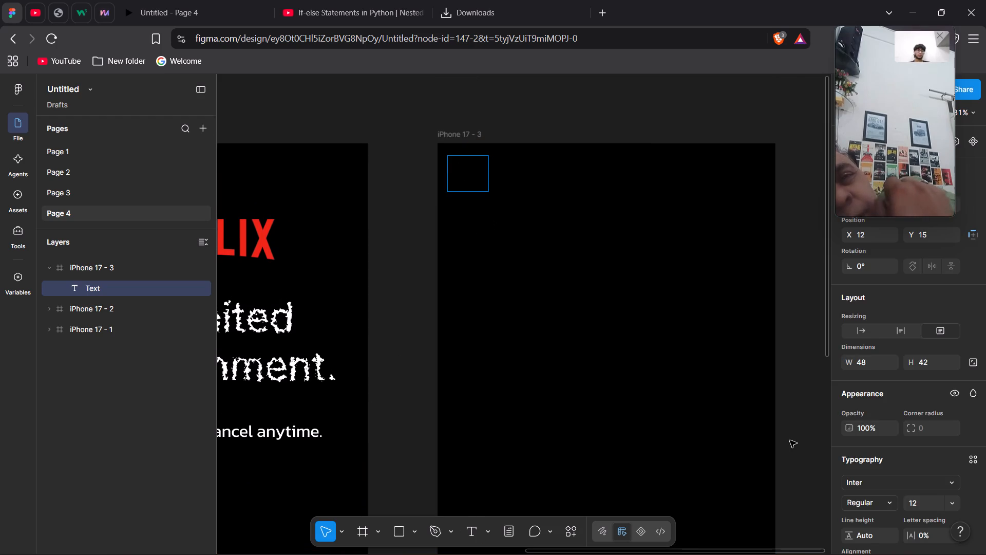
{"action": "scroll", "coordinate": [874, 396], "scroll_direction": "down", "scroll_amount": 1}
{"action": "left_click", "coordinate": [954, 414]}
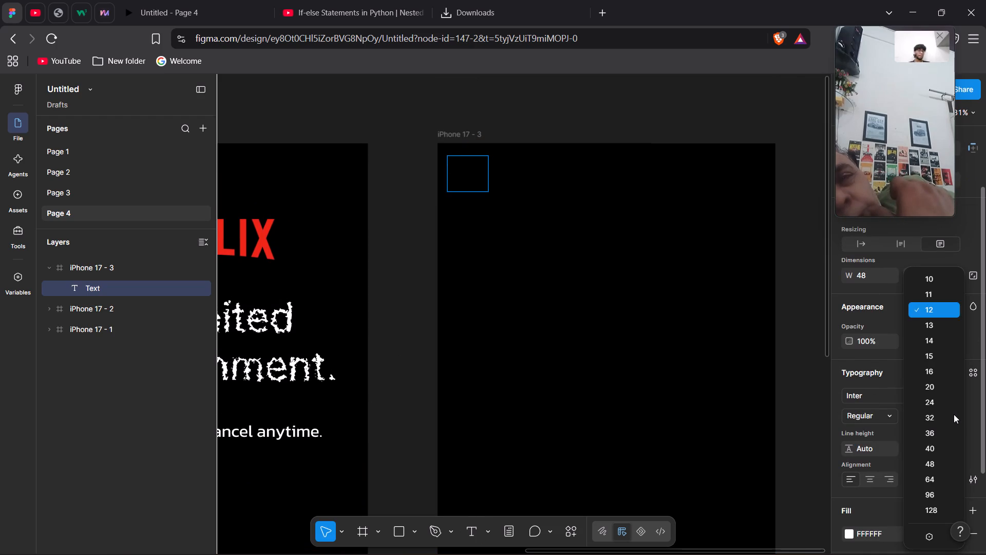
{"action": "left_click", "coordinate": [933, 488]}
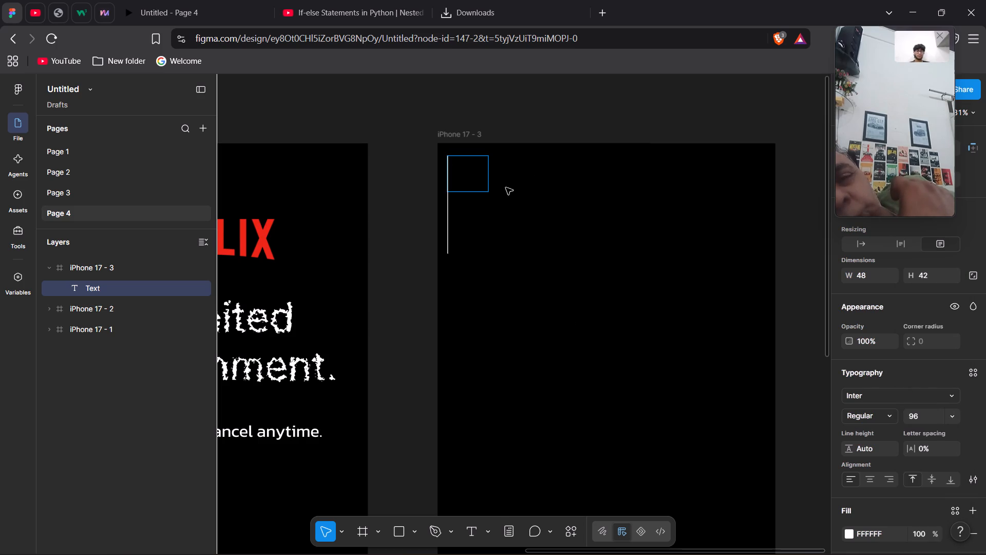
{"action": "key", "text": "shift+less"}
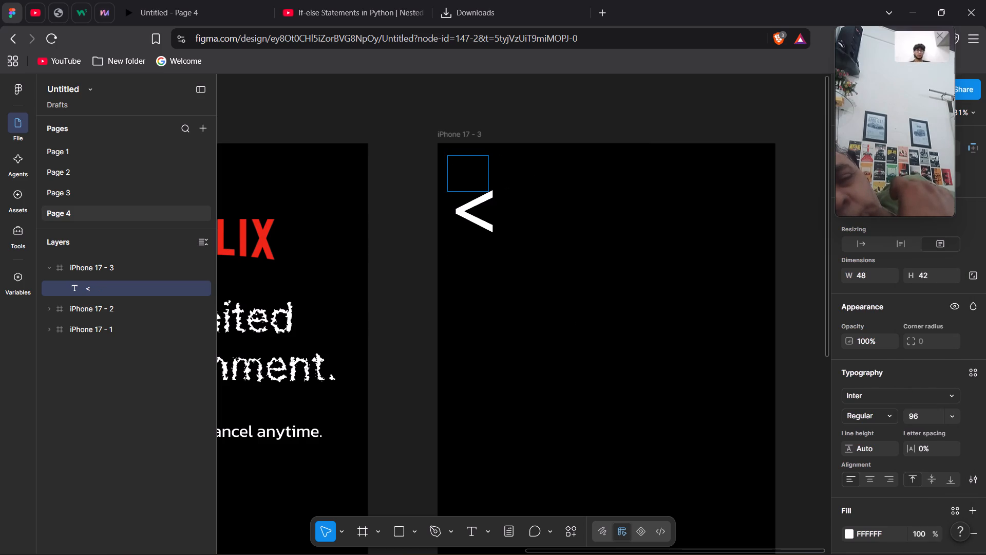
{"action": "key", "text": "minus"}
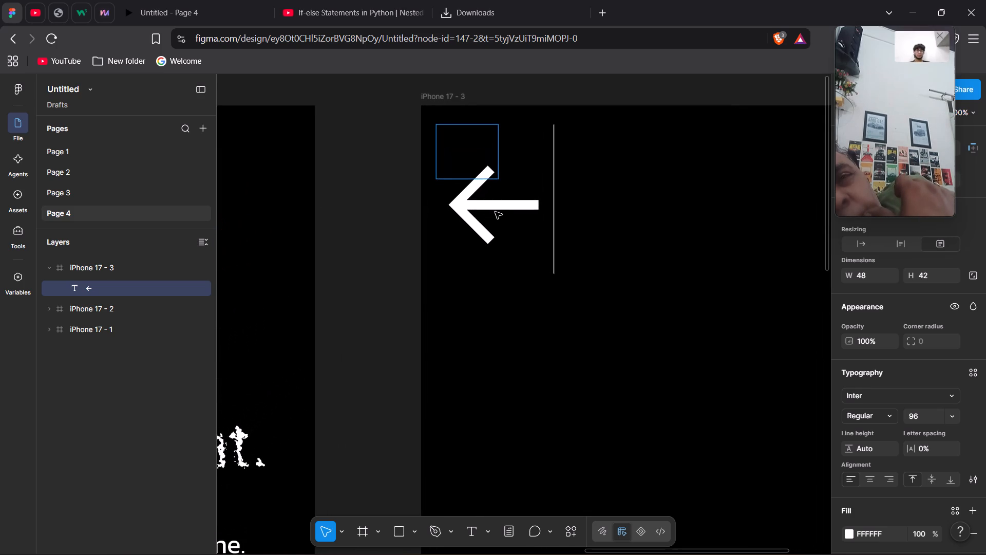
Resize the back arrow's text box to about 110 × 101 so that it encloses the arrow.
{"action": "left_click", "coordinate": [495, 212]}
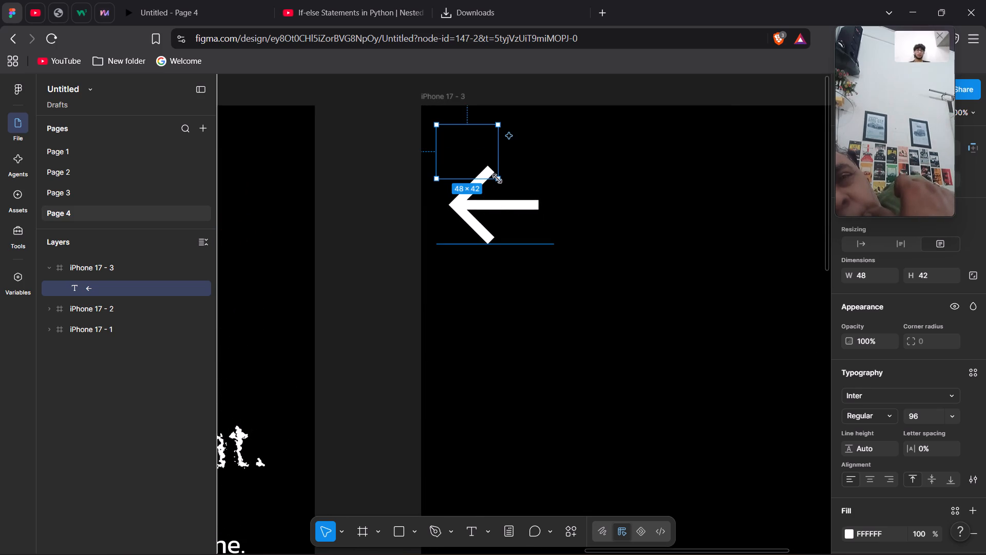
{"action": "left_click_drag", "start_coordinate": [499, 181], "coordinate": [581, 257]}
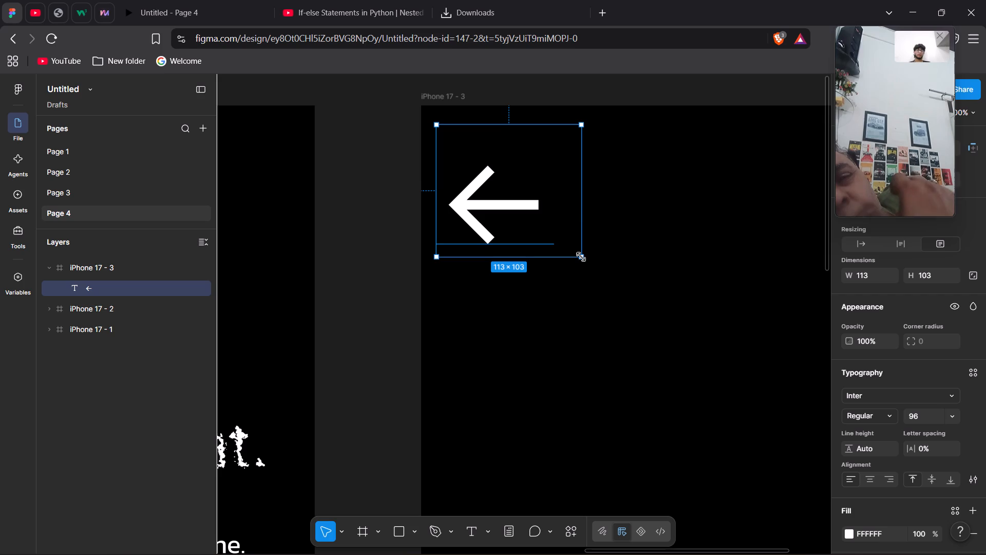
{"action": "left_click_drag", "start_coordinate": [581, 124], "coordinate": [570, 134]}
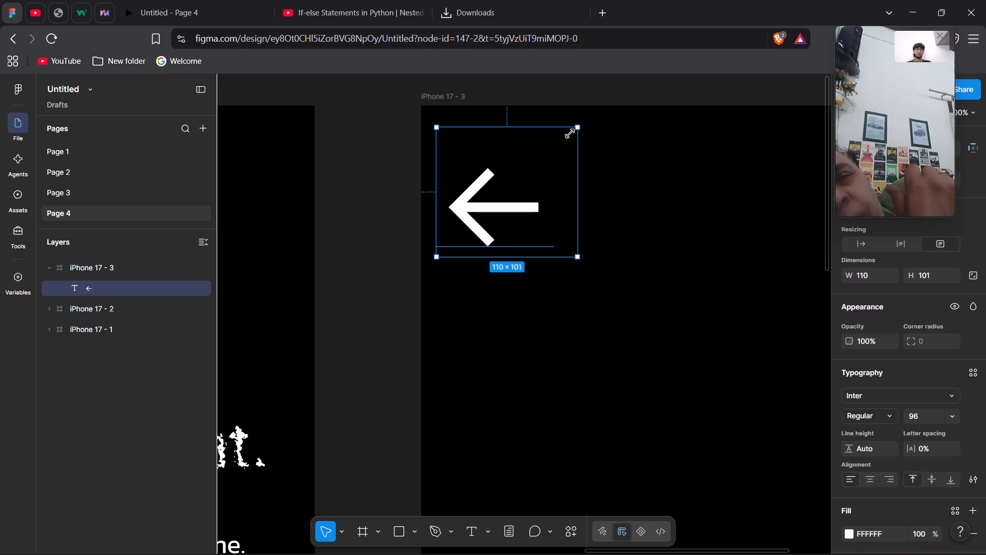
Resize the back arrow's text box in the iPhone 17 - 3 frame to about 97 × 105.
{"action": "left_click_drag", "start_coordinate": [570, 134], "coordinate": [568, 138]}
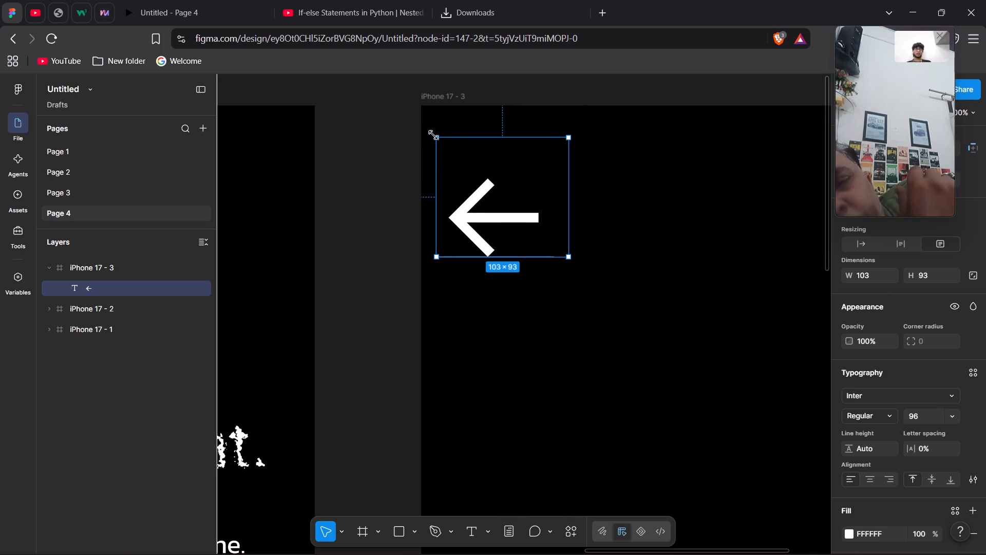
{"action": "left_click_drag", "start_coordinate": [462, 137], "coordinate": [465, 134]}
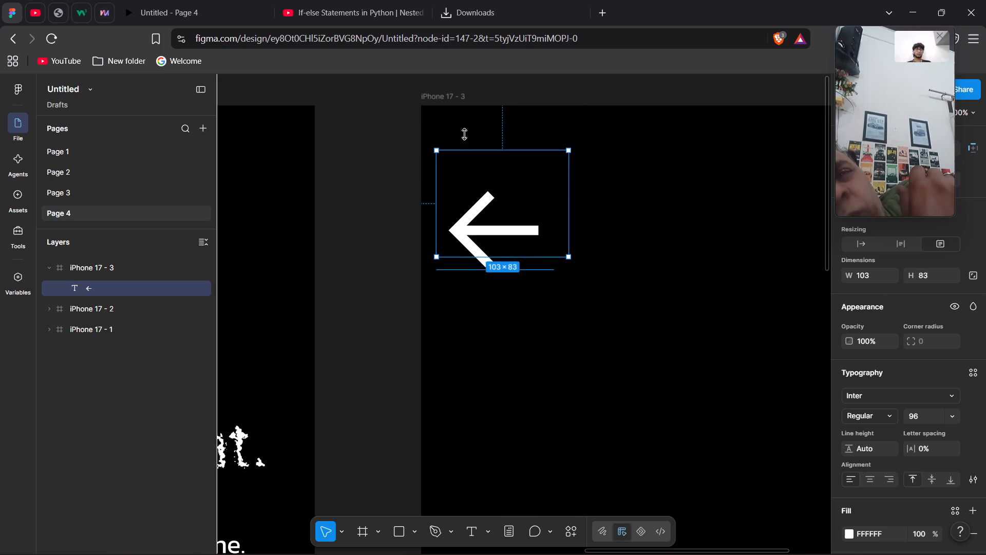
{"action": "left_click_drag", "start_coordinate": [465, 134], "coordinate": [466, 130]}
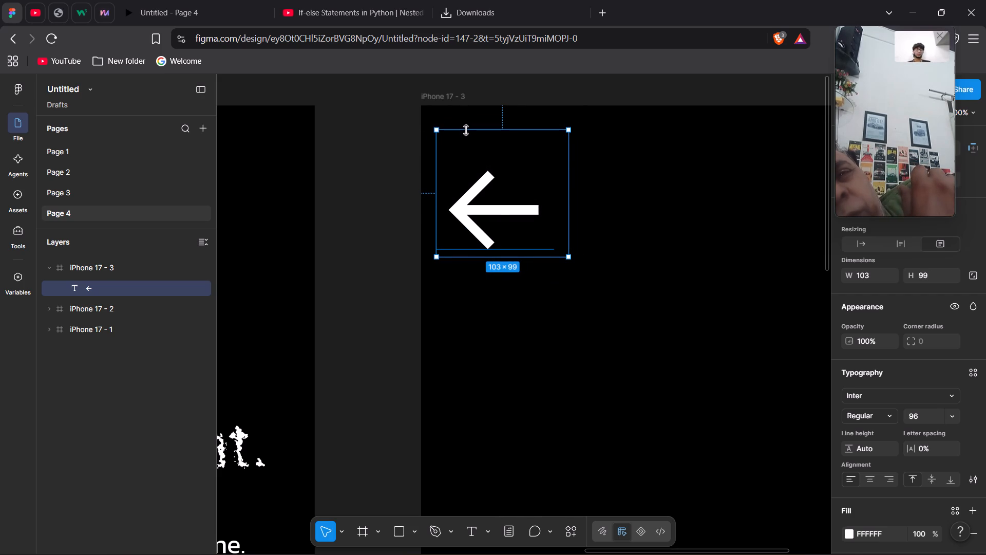
{"action": "left_click", "coordinate": [497, 206]}
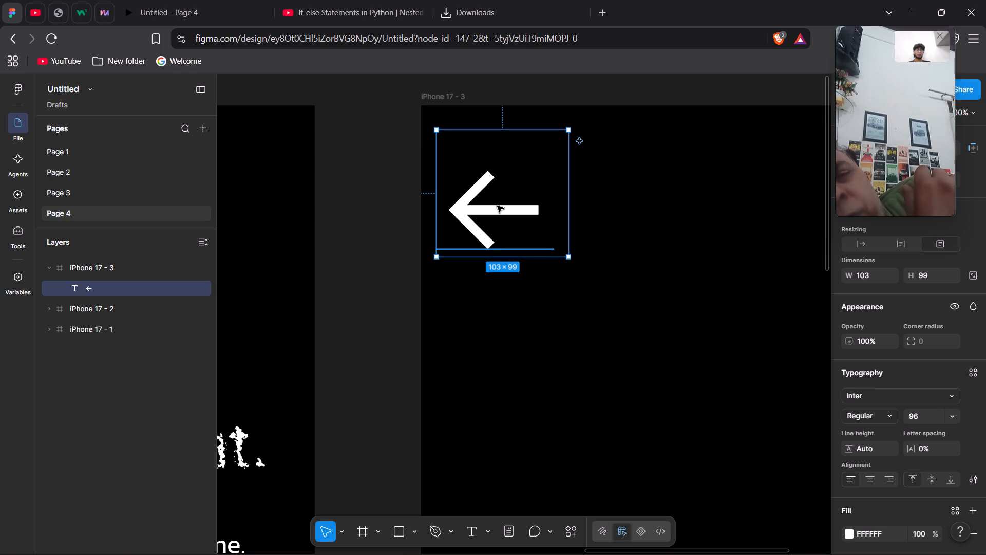
{"action": "left_click_drag", "start_coordinate": [567, 261], "coordinate": [527, 239]}
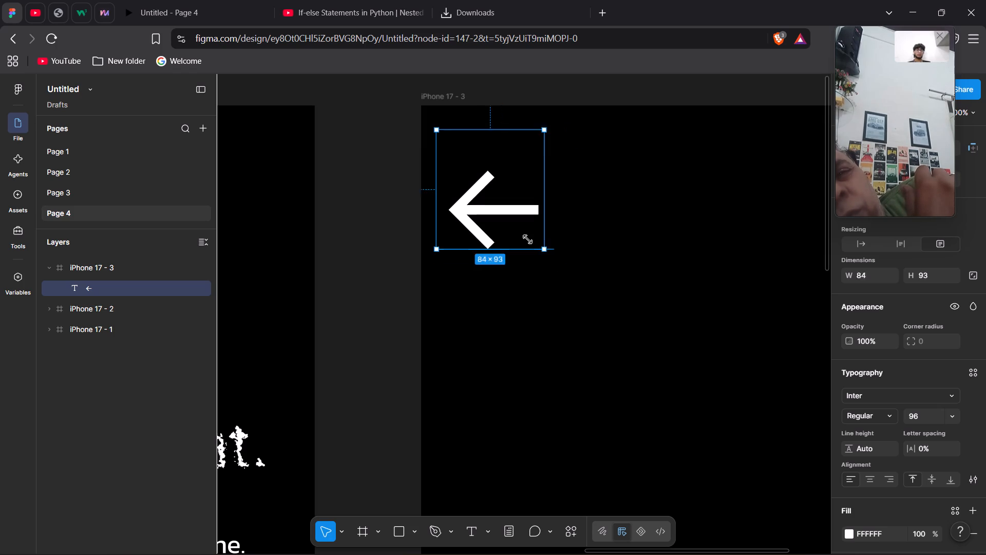
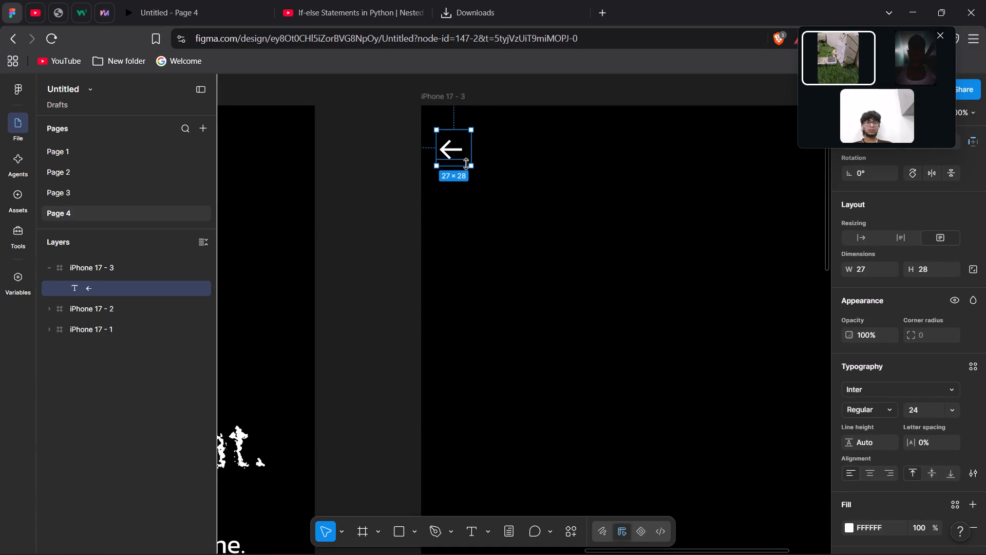
Reposition the back arrow slightly below the top edge in the upper-left corner of the iPhone 17 - 3 frame.
{"action": "left_click_drag", "start_coordinate": [456, 152], "coordinate": [456, 136]}
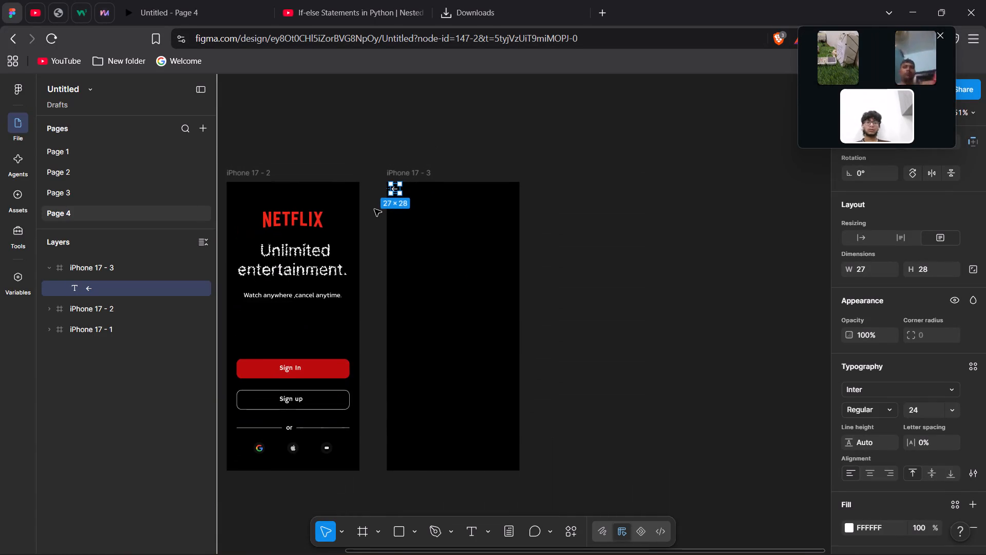
{"action": "scroll", "coordinate": [374, 209], "scroll_direction": "right", "scroll_amount": 1}
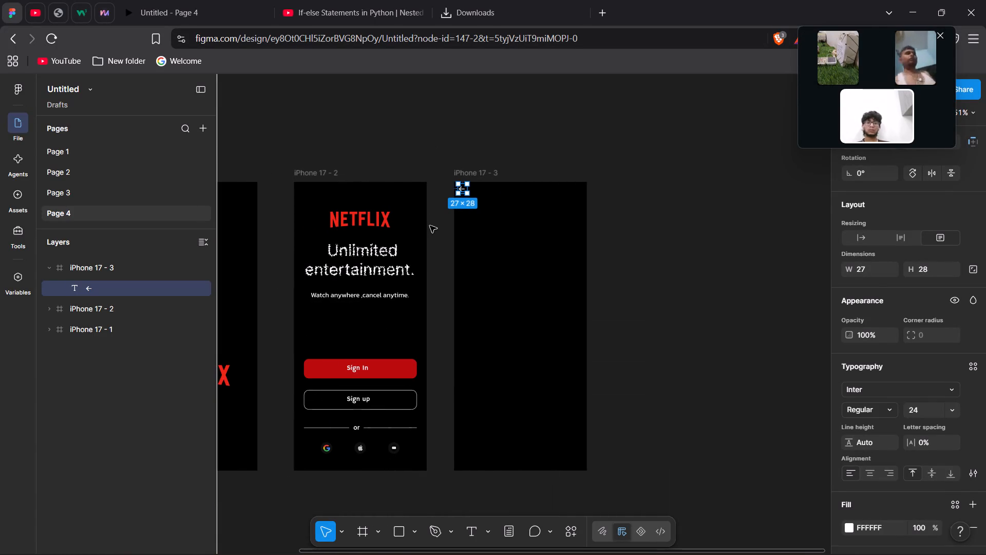
{"action": "left_click_drag", "start_coordinate": [507, 145], "coordinate": [509, 170]}
{"action": "left_click", "coordinate": [443, 212]}
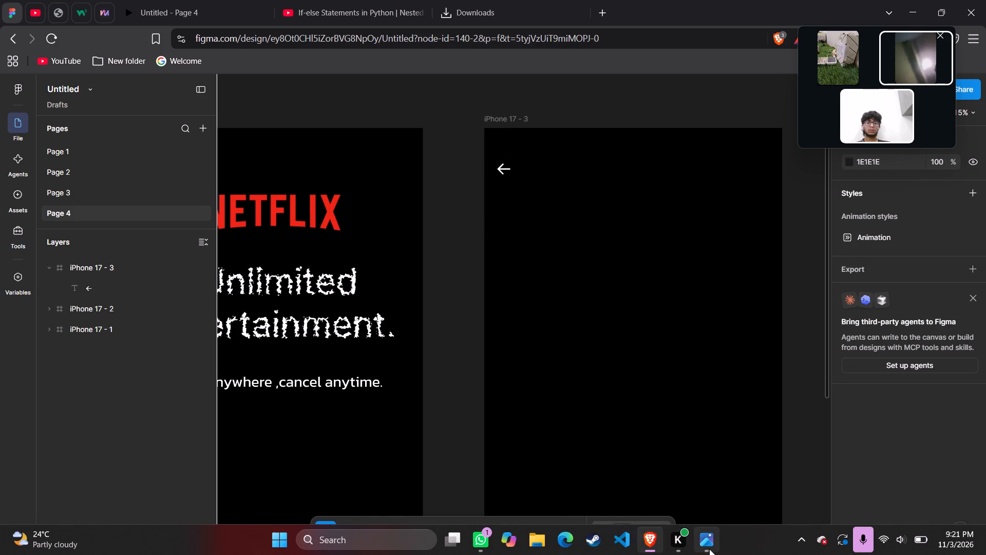
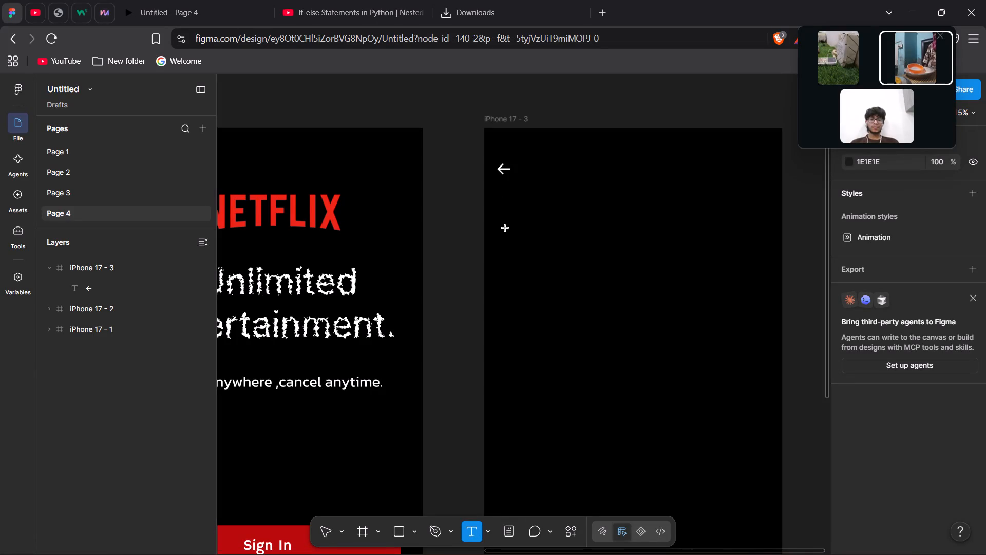
Add a text box about 331 × 53 below the back arrow, begin its heading with "Create", and consult the Netflix mockup image for the wording.
{"action": "left_click_drag", "start_coordinate": [500, 227], "coordinate": [724, 285]}
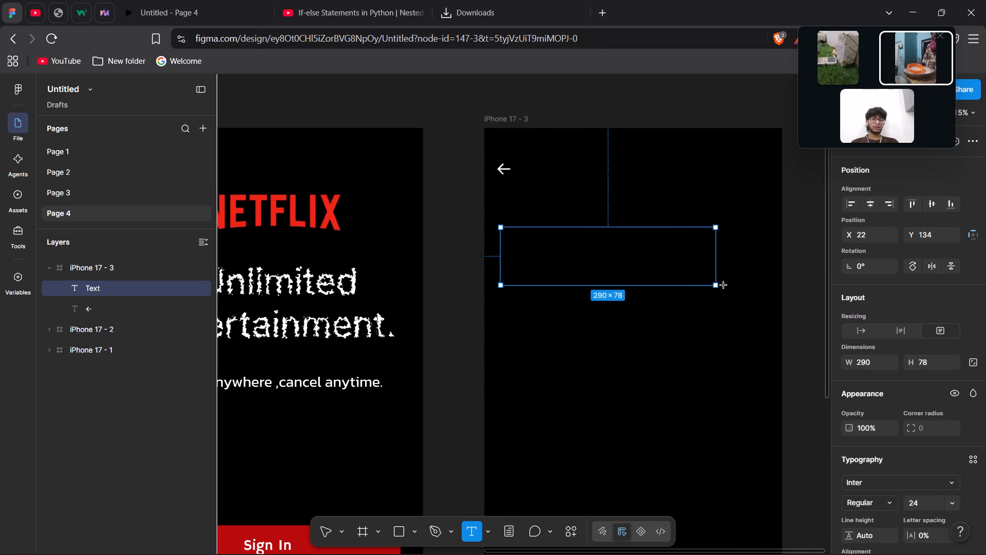
{"action": "left_click_drag", "start_coordinate": [724, 285], "coordinate": [746, 267]}
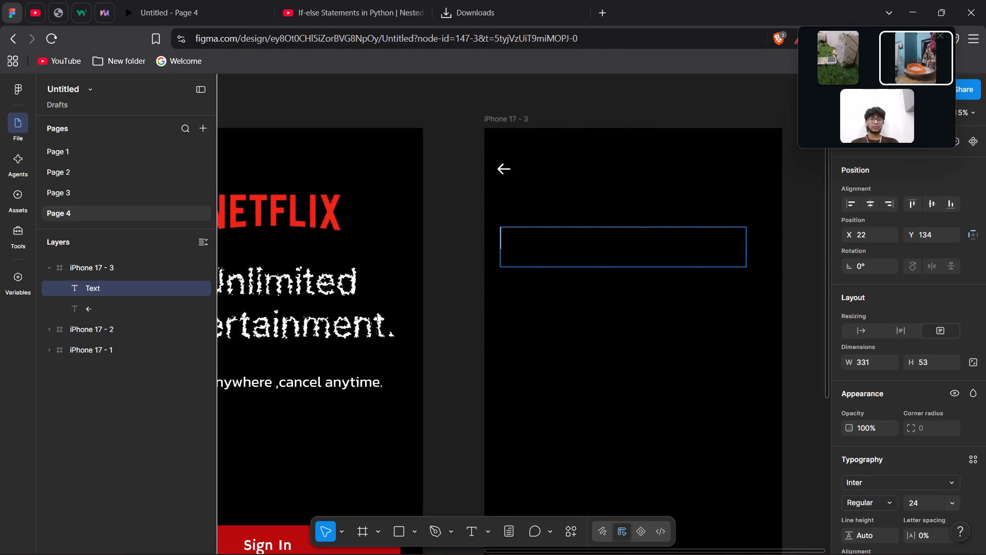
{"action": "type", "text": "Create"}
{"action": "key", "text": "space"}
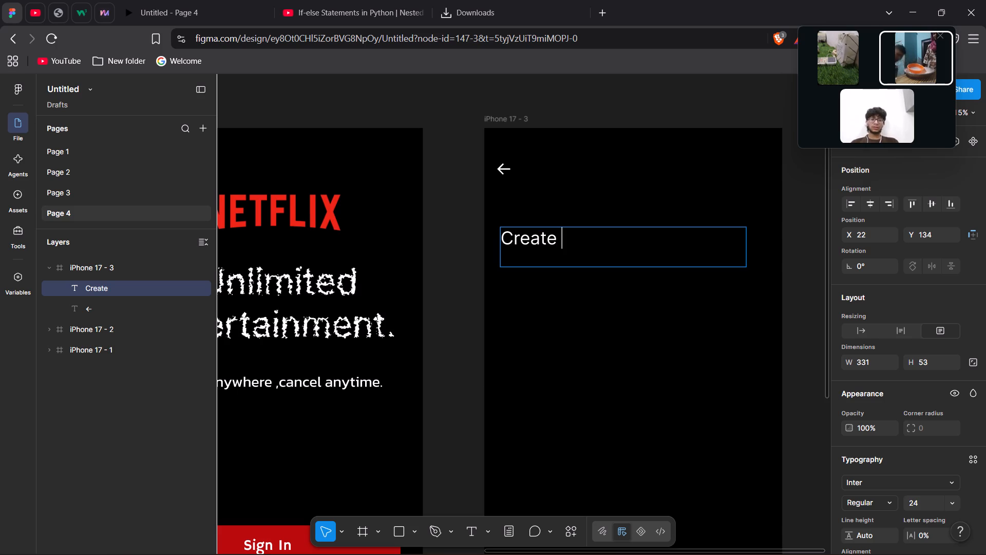
{"action": "left_click", "coordinate": [705, 545]}
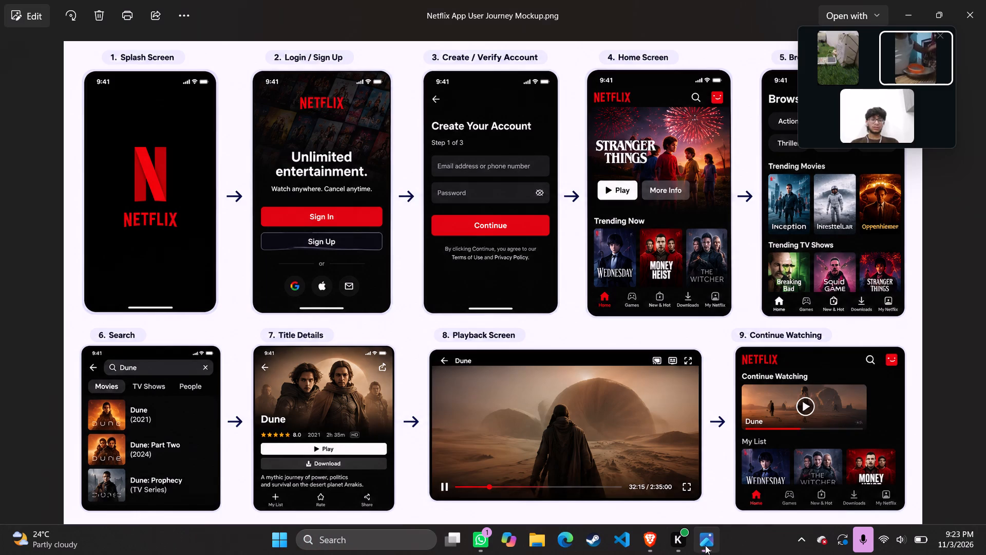
Switch to the Figma design and complete the heading in the iPhone 17 - 3 frame as "Create Your Account", consulting the mockup for wording.
{"action": "left_click", "coordinate": [652, 550]}
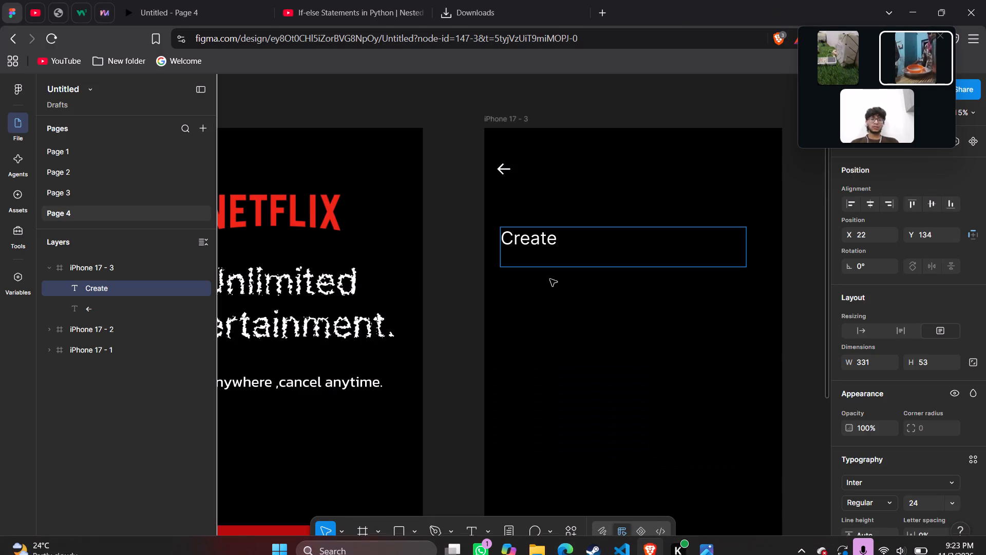
{"action": "key", "text": "y"}
{"action": "key", "text": "BackSpace"}
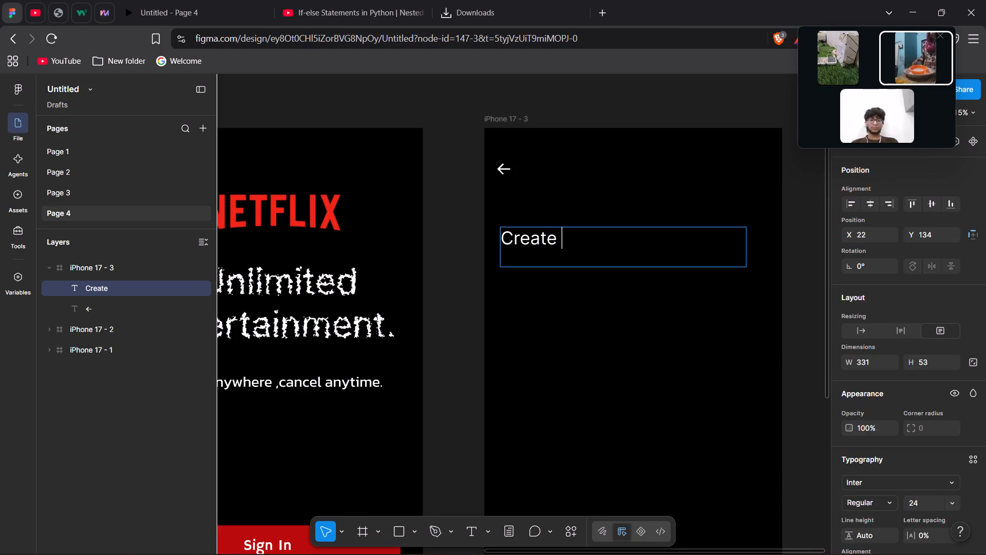
{"action": "type", "text": "Yoo"}
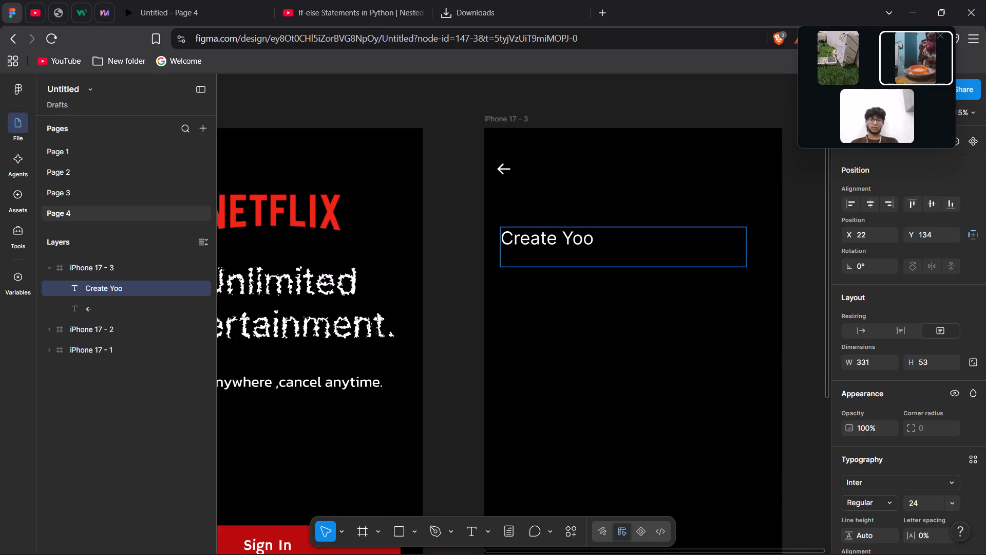
{"action": "key", "text": "BackSpace"}
{"action": "type", "text": "ur"}
{"action": "key", "text": "space"}
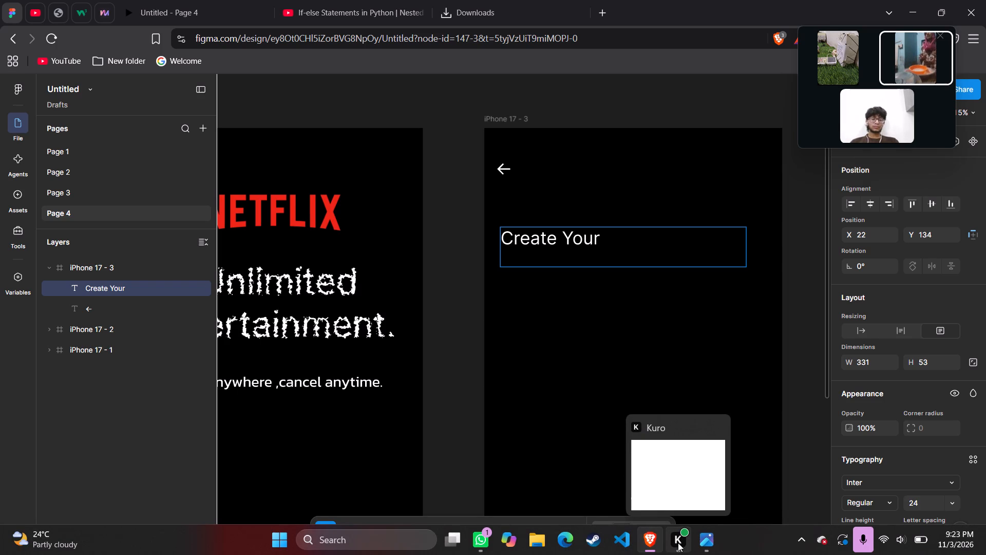
{"action": "left_click", "coordinate": [713, 544]}
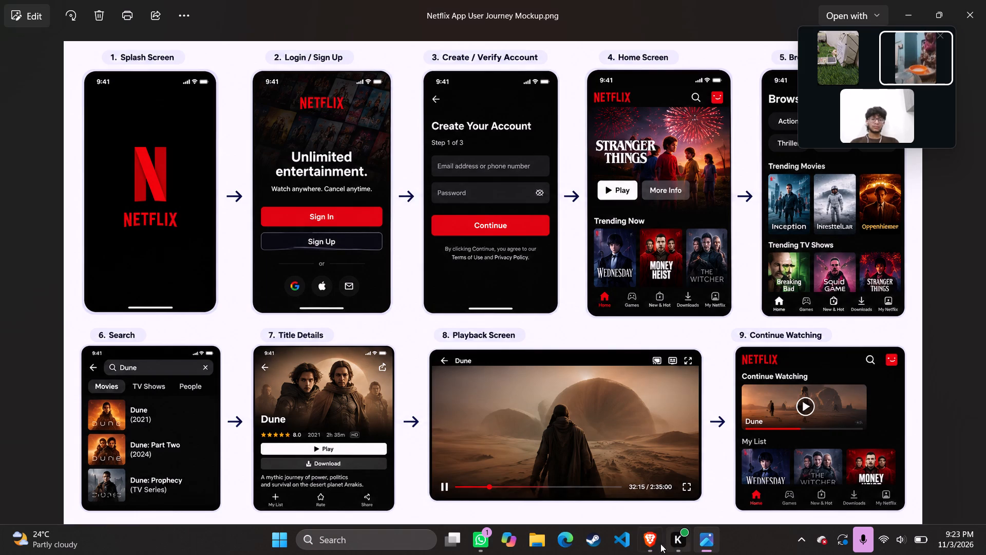
{"action": "left_click", "coordinate": [646, 541]}
{"action": "type", "text": "Account"}
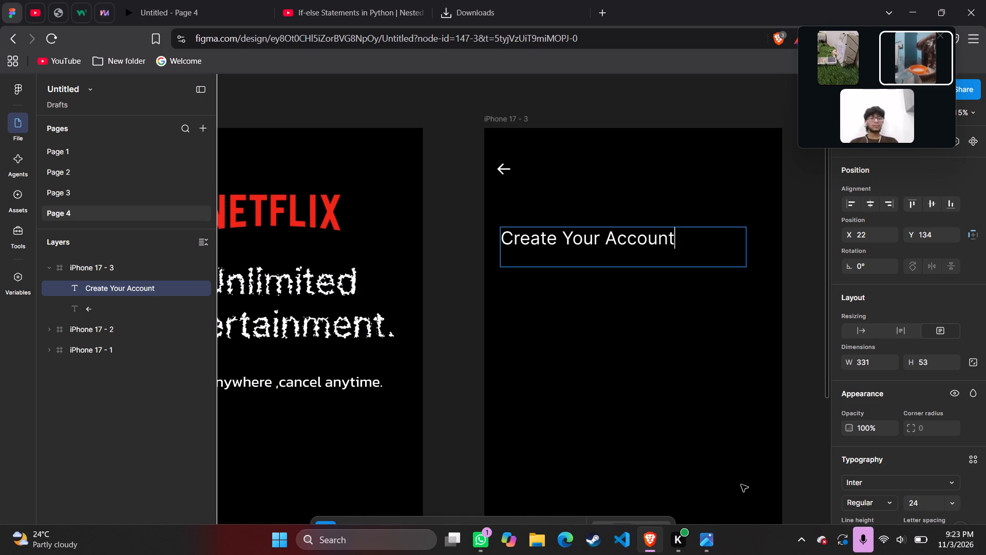
Set the whole "Create Your Account" heading in Inria Sans at size 36.
{"action": "left_click_drag", "start_coordinate": [676, 237], "coordinate": [492, 245]}
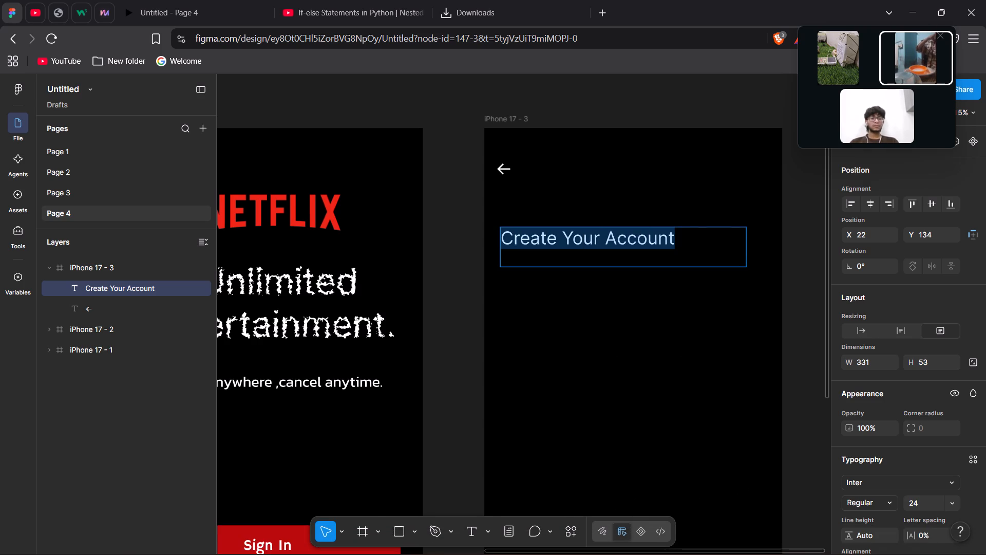
{"action": "left_click_drag", "start_coordinate": [492, 245], "coordinate": [493, 245]}
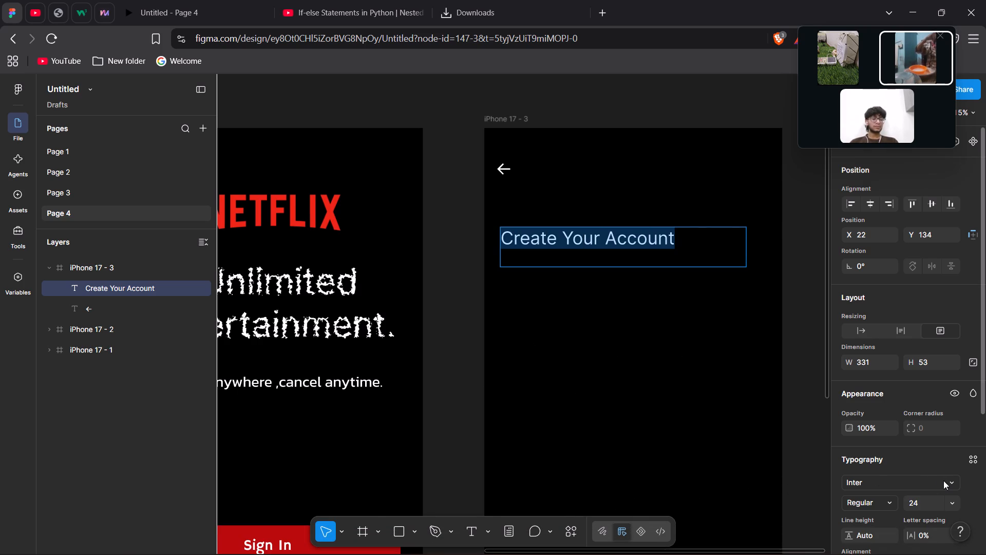
{"action": "left_click", "coordinate": [946, 480]}
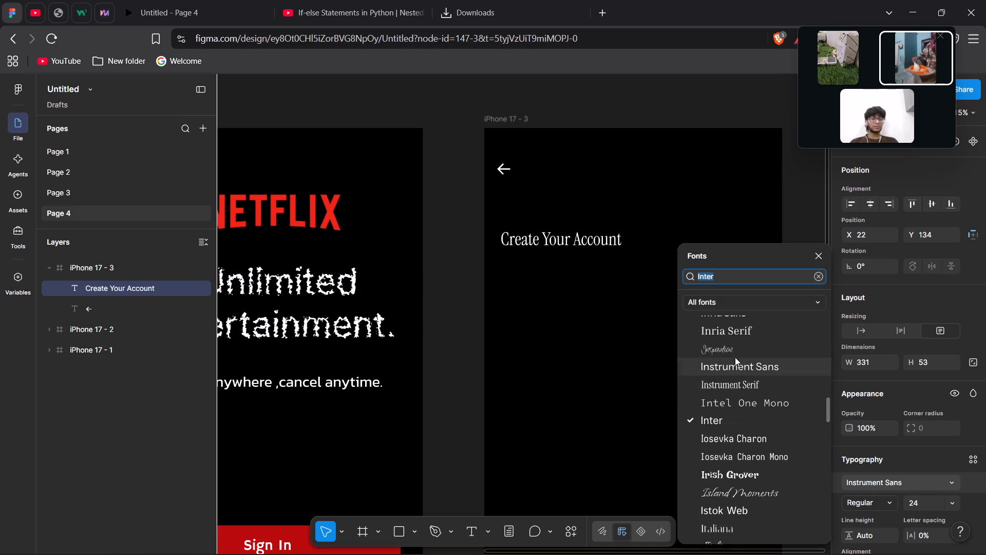
{"action": "scroll", "coordinate": [741, 334], "scroll_direction": "up", "scroll_amount": 1}
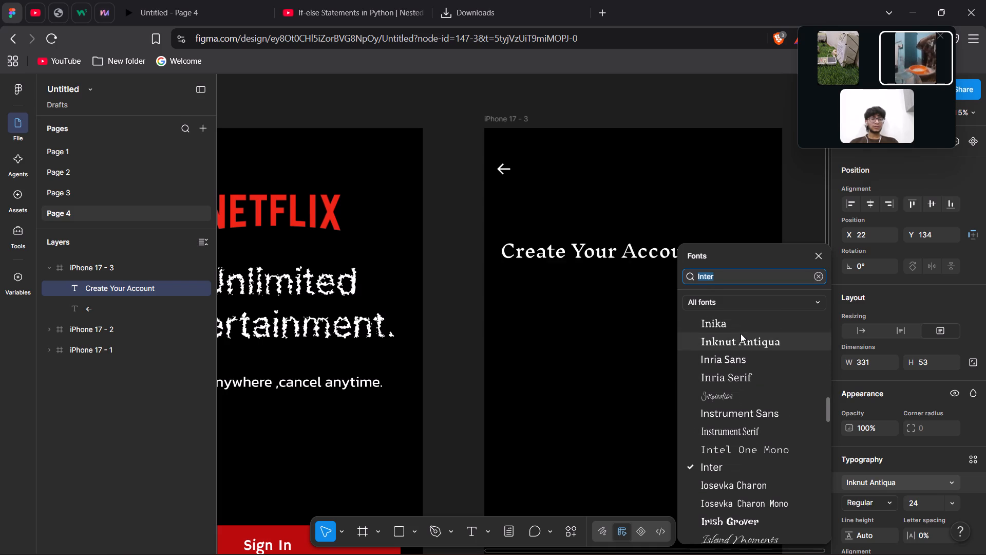
{"action": "scroll", "coordinate": [741, 334], "scroll_direction": "up", "scroll_amount": 1}
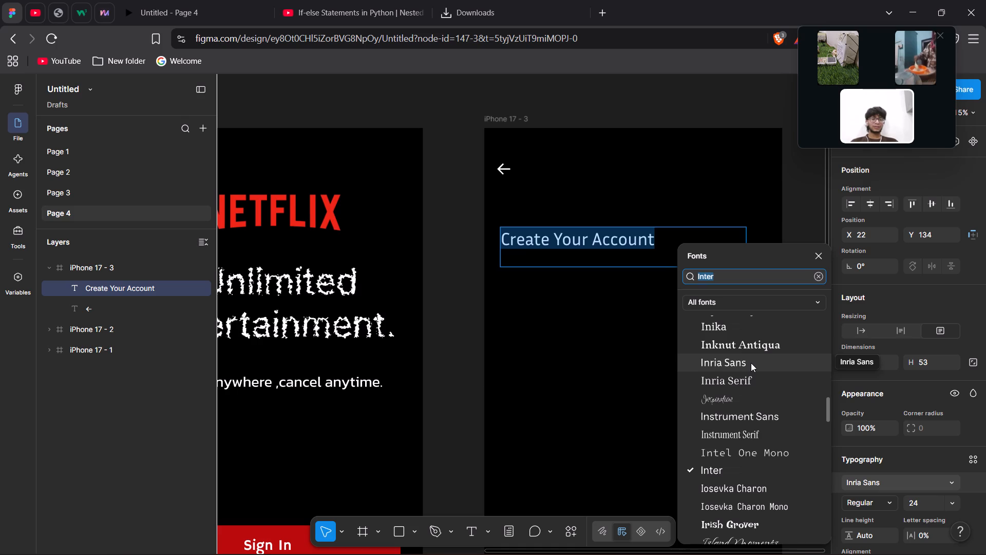
{"action": "left_click", "coordinate": [751, 363]}
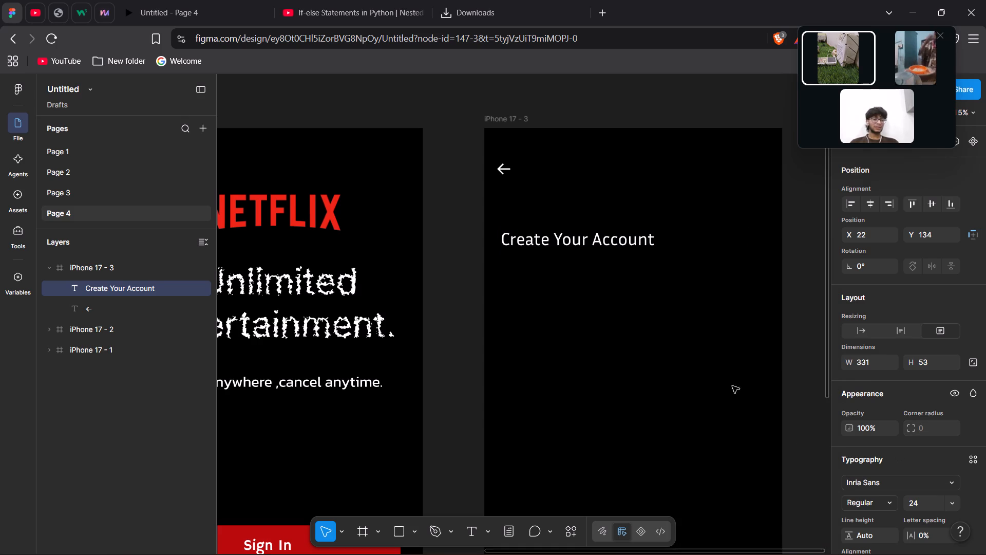
{"action": "left_click", "coordinate": [955, 505]}
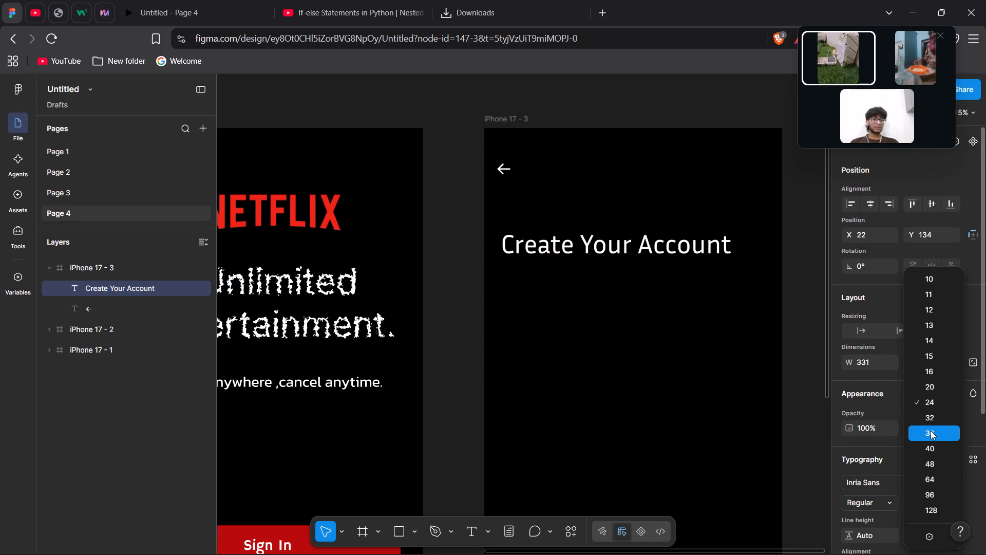
{"action": "left_click", "coordinate": [931, 431]}
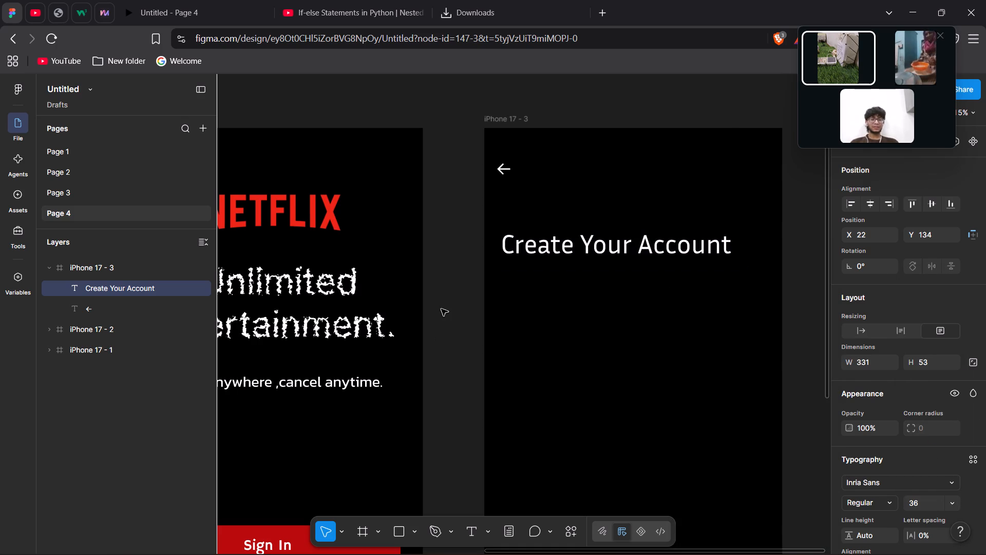
{"action": "left_click", "coordinate": [441, 309]}
{"action": "left_click", "coordinate": [455, 98]}
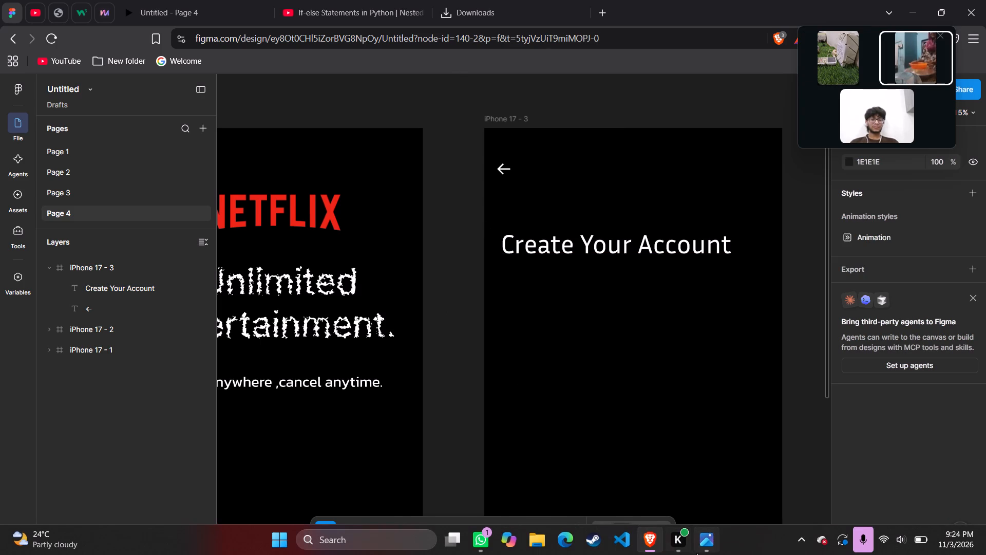
Check the mockup image, and in Figma shift the back arrow horizontally to X 22, flush with the heading's left edge.
{"action": "left_click", "coordinate": [700, 554]}
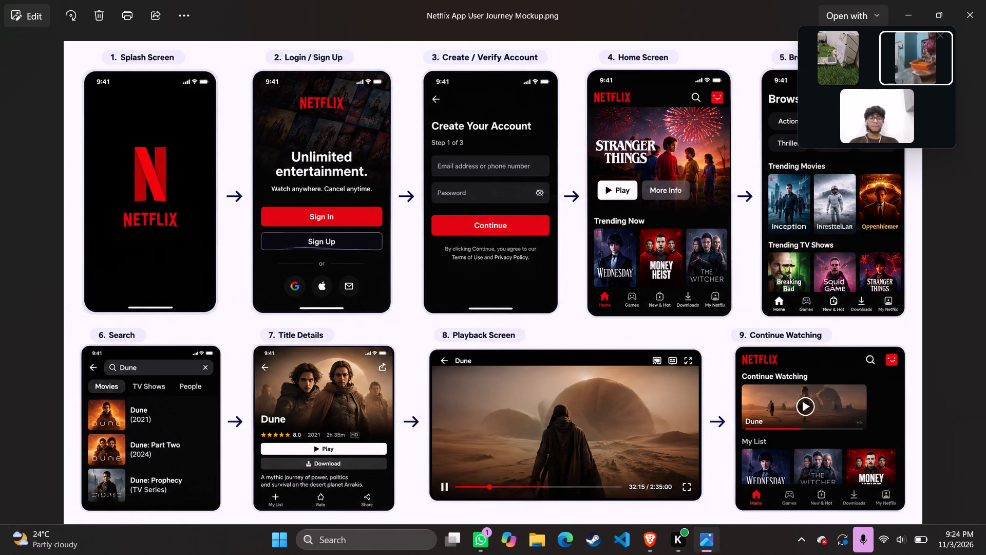
{"action": "left_click", "coordinate": [655, 537]}
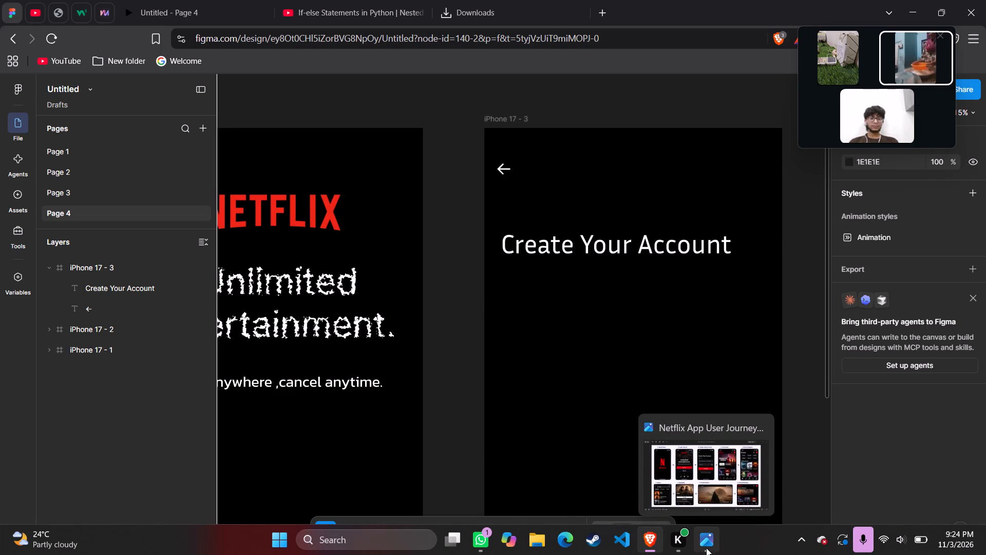
{"action": "left_click", "coordinate": [700, 554]}
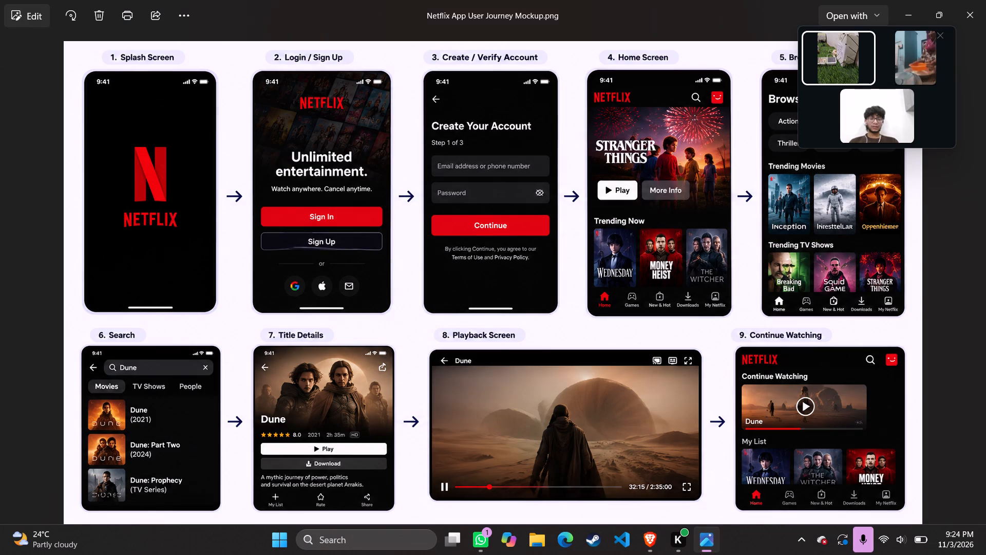
{"action": "left_click", "coordinate": [644, 543]}
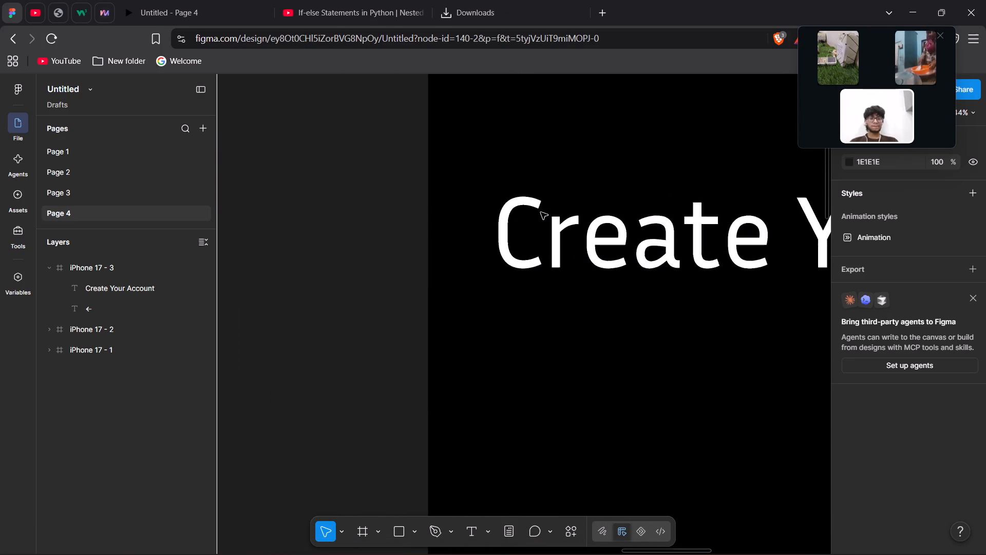
{"action": "scroll", "coordinate": [541, 212], "scroll_direction": "up", "scroll_amount": 2}
{"action": "left_click", "coordinate": [630, 407]}
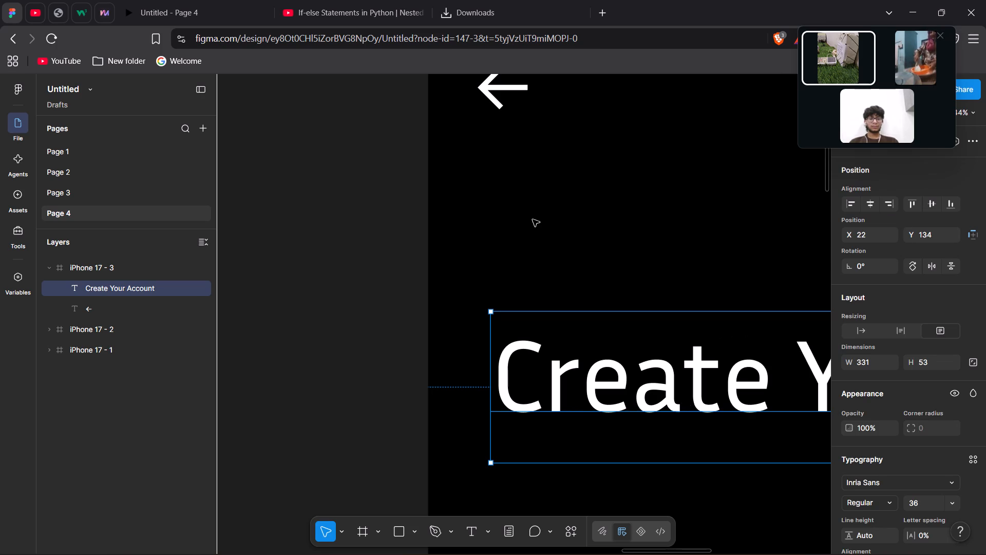
{"action": "scroll", "coordinate": [502, 196], "scroll_direction": "up", "scroll_amount": 1}
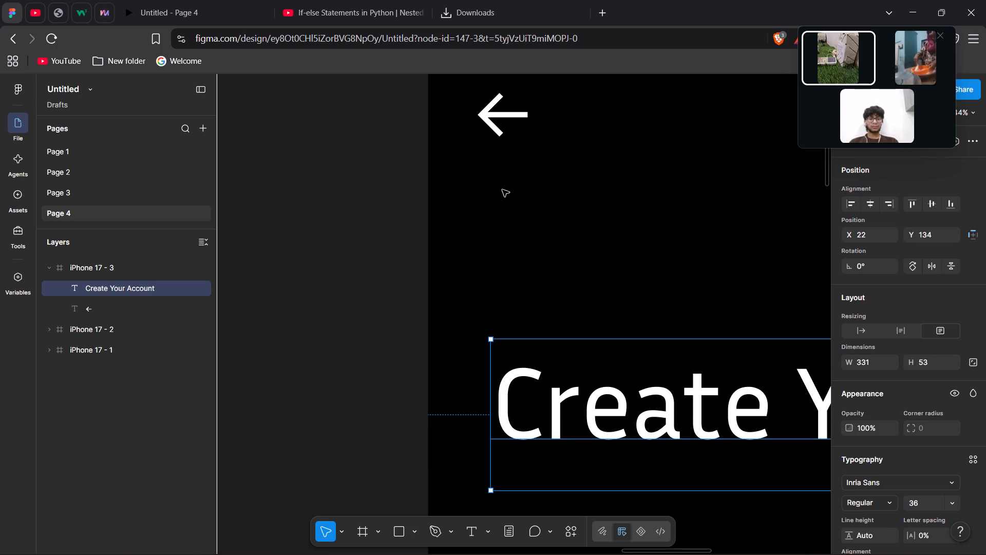
{"action": "left_click", "coordinate": [502, 121]}
{"action": "left_click_drag", "start_coordinate": [502, 121], "coordinate": [516, 121]}
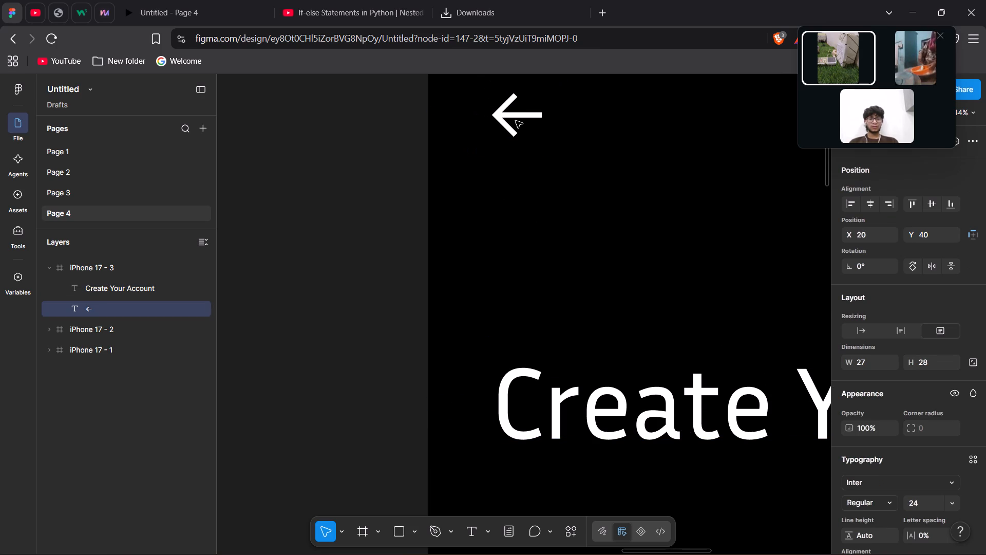
{"action": "left_click_drag", "start_coordinate": [516, 121], "coordinate": [522, 121]}
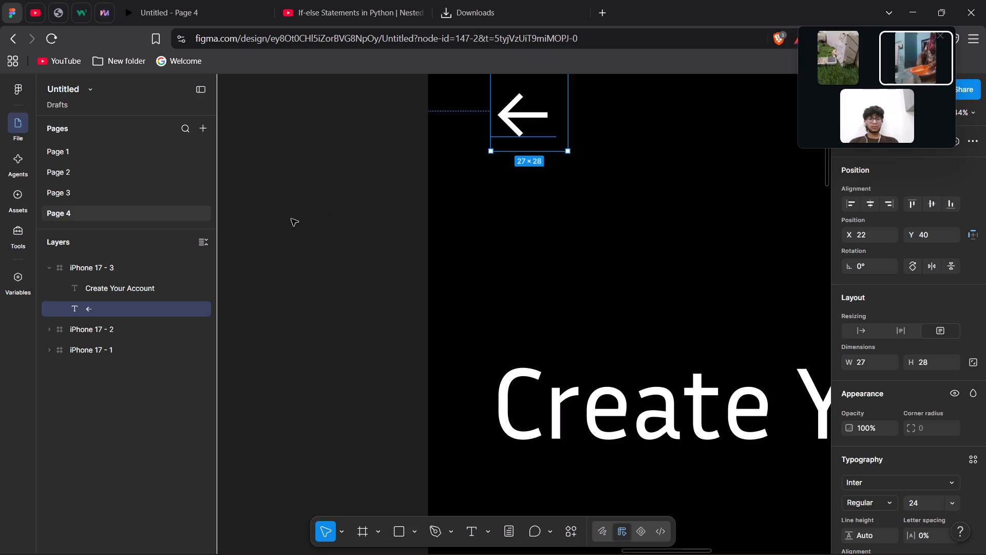
{"action": "left_click", "coordinate": [291, 219]}
{"action": "scroll", "coordinate": [291, 219], "scroll_direction": "right", "scroll_amount": 1}
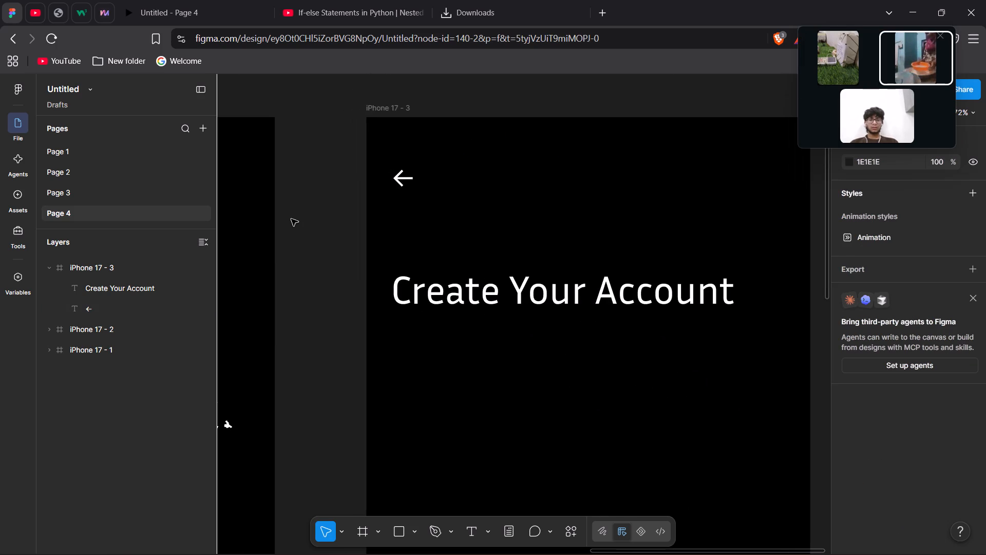
Preview the prototype from the splash screen through to the Create Your Account screen, and return to the design file.
{"action": "left_click", "coordinate": [178, 0]}
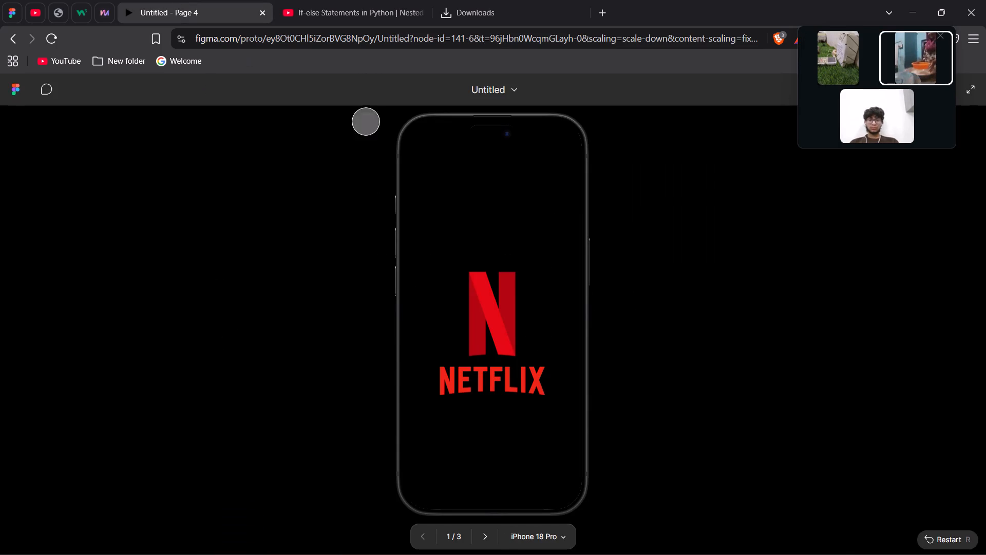
{"action": "key", "text": "Right"}
{"action": "key", "text": "Right"}
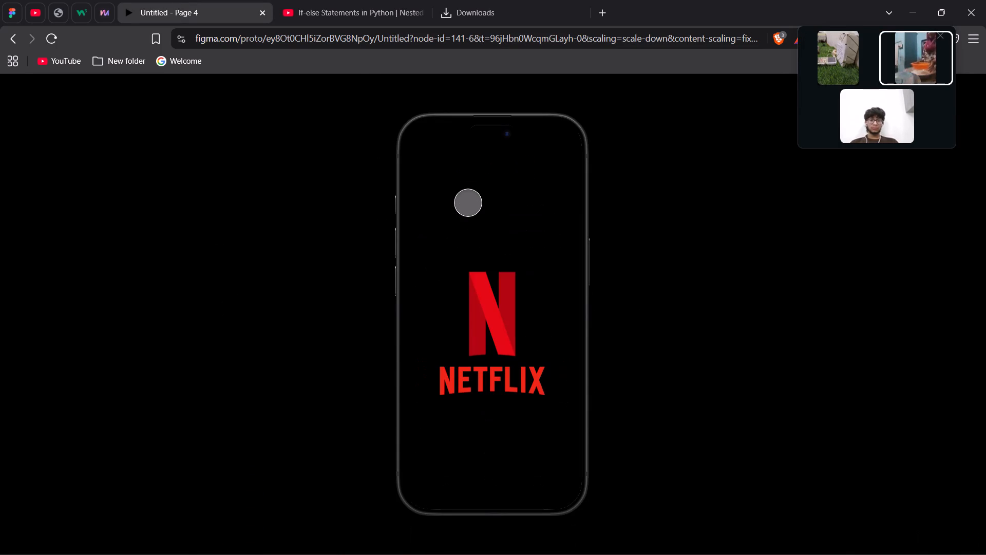
{"action": "key", "text": "Right"}
{"action": "key", "text": "Right"}
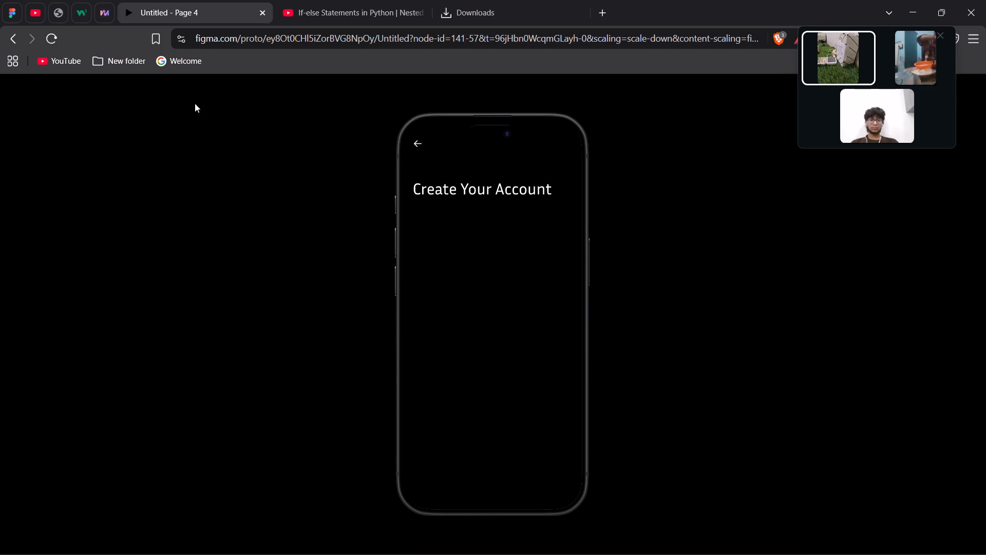
{"action": "left_click", "coordinate": [4, 11]}
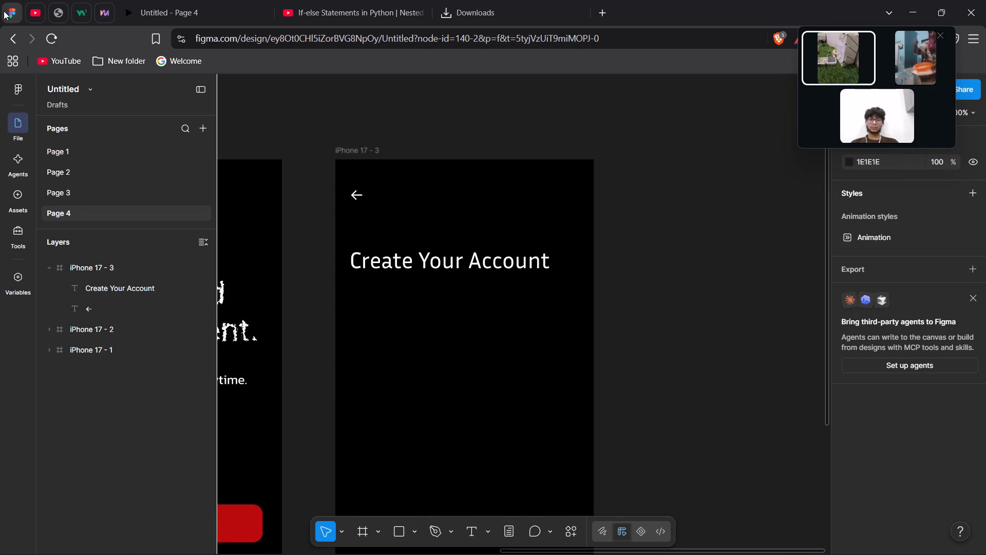
{"action": "scroll", "coordinate": [542, 374], "scroll_direction": "down", "scroll_amount": 1}
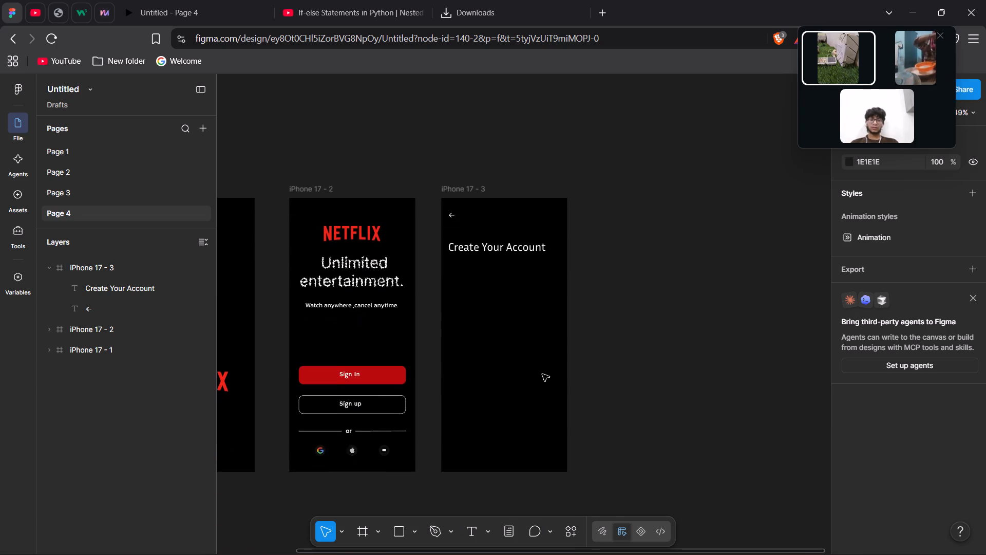
{"action": "scroll", "coordinate": [542, 374], "scroll_direction": "down", "scroll_amount": 1}
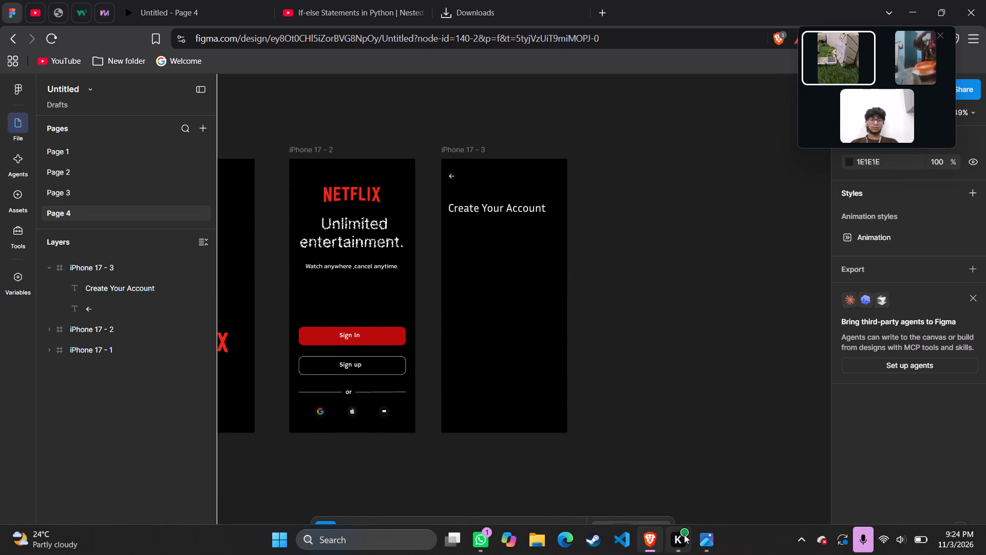
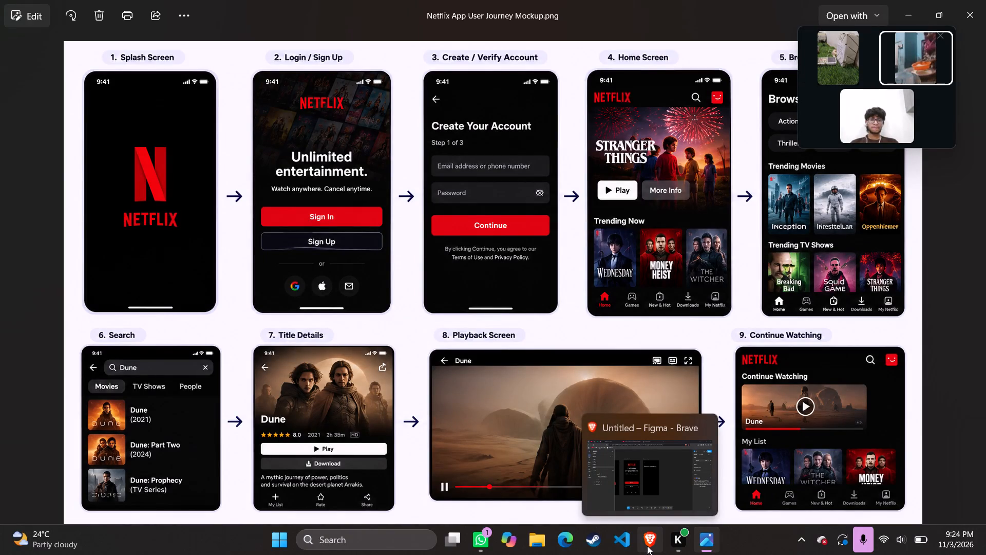
Switch to the Figma design and move the "Create Your Account" heading down to about Y 181, keeping X at 22.
{"action": "left_click", "coordinate": [647, 546]}
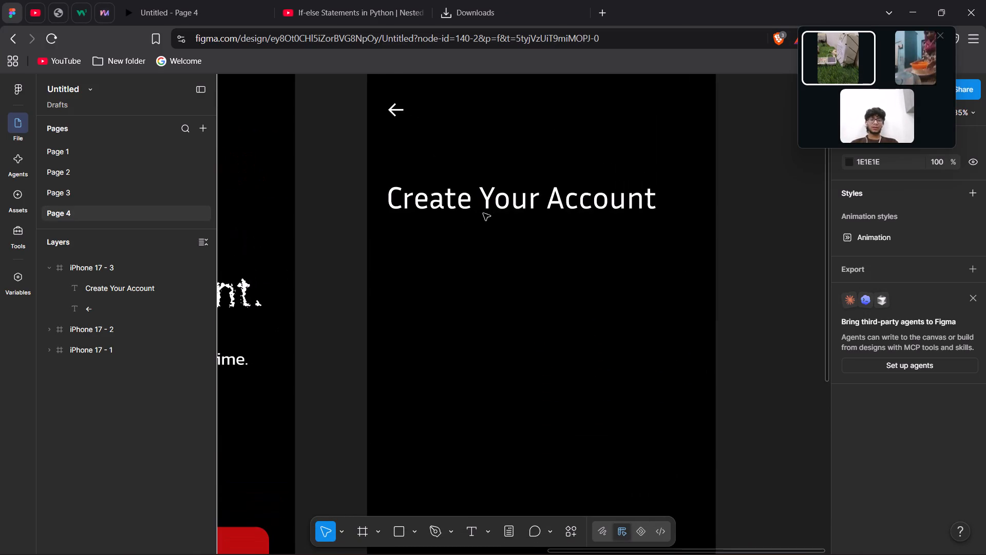
{"action": "left_click", "coordinate": [542, 202]}
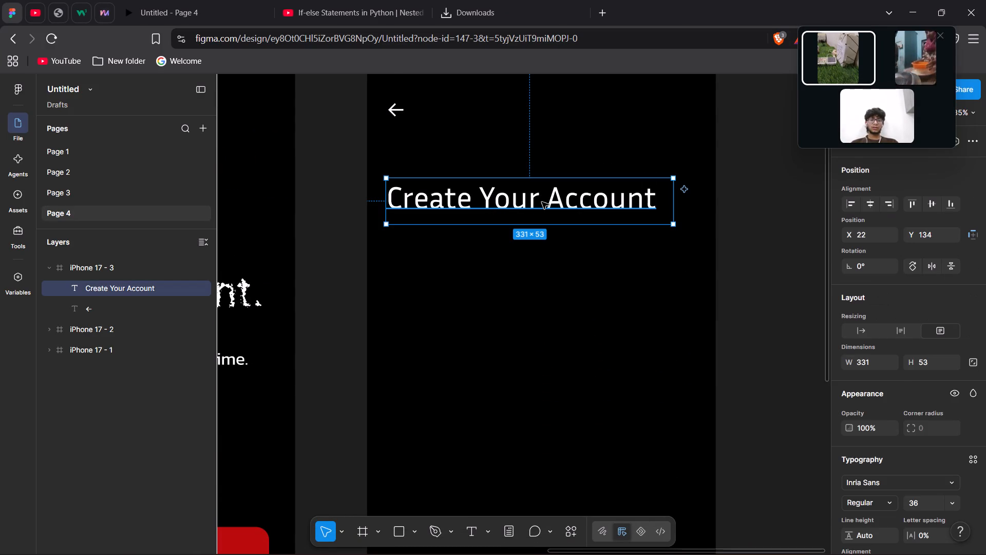
{"action": "left_click_drag", "start_coordinate": [540, 203], "coordinate": [545, 217]}
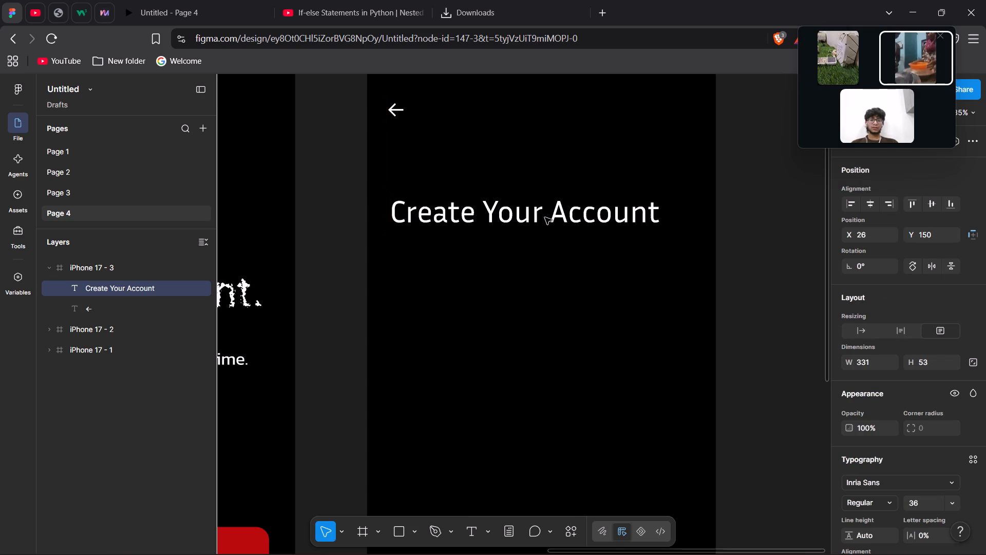
{"action": "left_click_drag", "start_coordinate": [545, 217], "coordinate": [540, 242]}
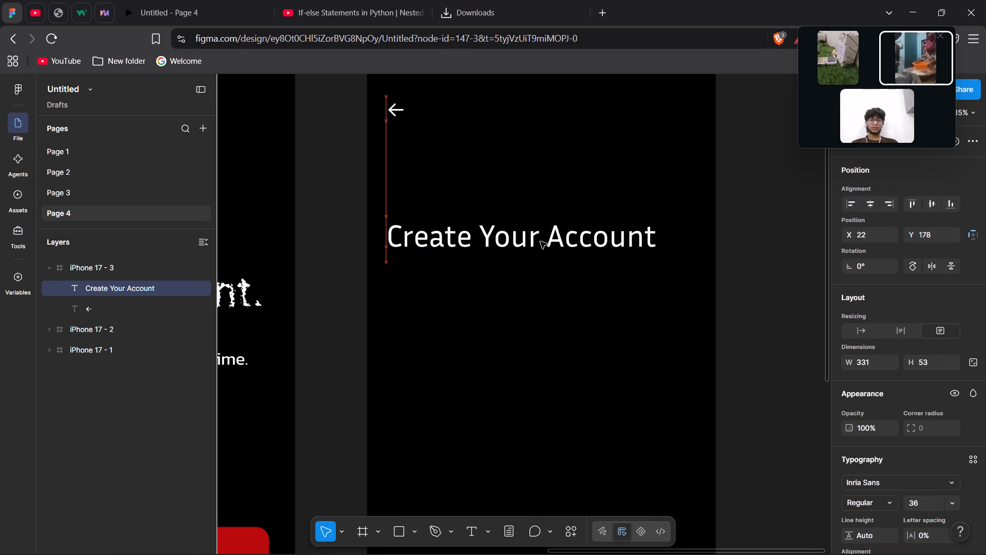
{"action": "left_click_drag", "start_coordinate": [540, 242], "coordinate": [540, 244]}
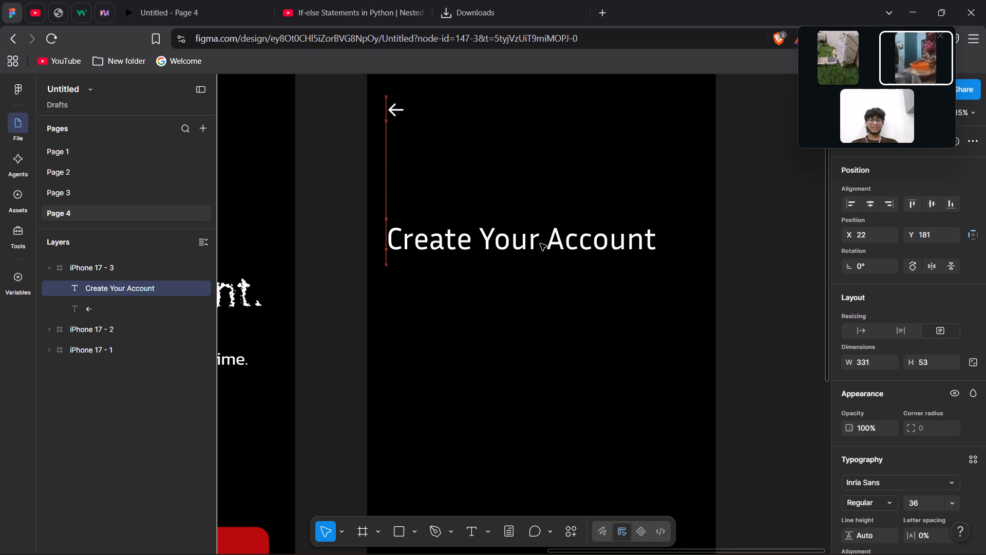
{"action": "left_click_drag", "start_coordinate": [540, 244], "coordinate": [540, 245]}
{"action": "left_click", "coordinate": [742, 260]}
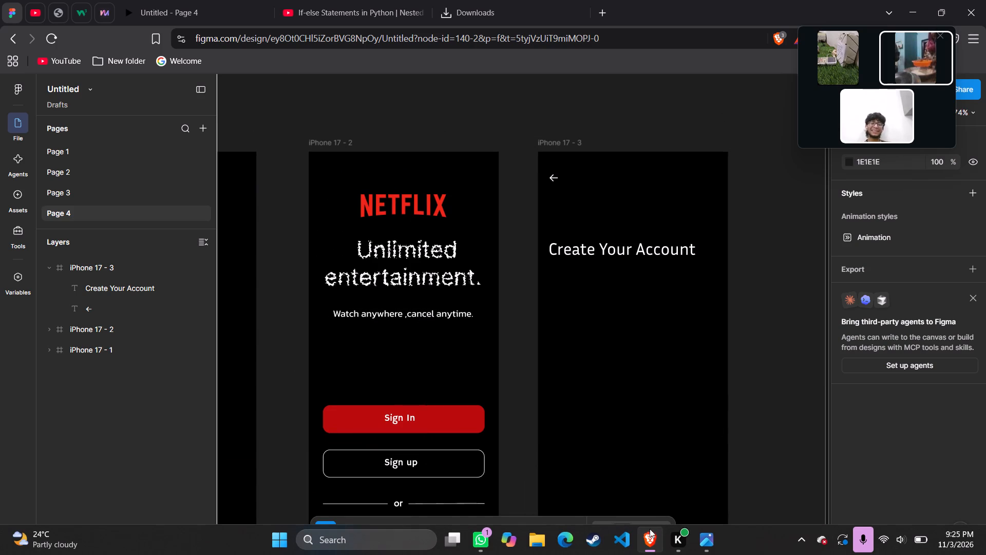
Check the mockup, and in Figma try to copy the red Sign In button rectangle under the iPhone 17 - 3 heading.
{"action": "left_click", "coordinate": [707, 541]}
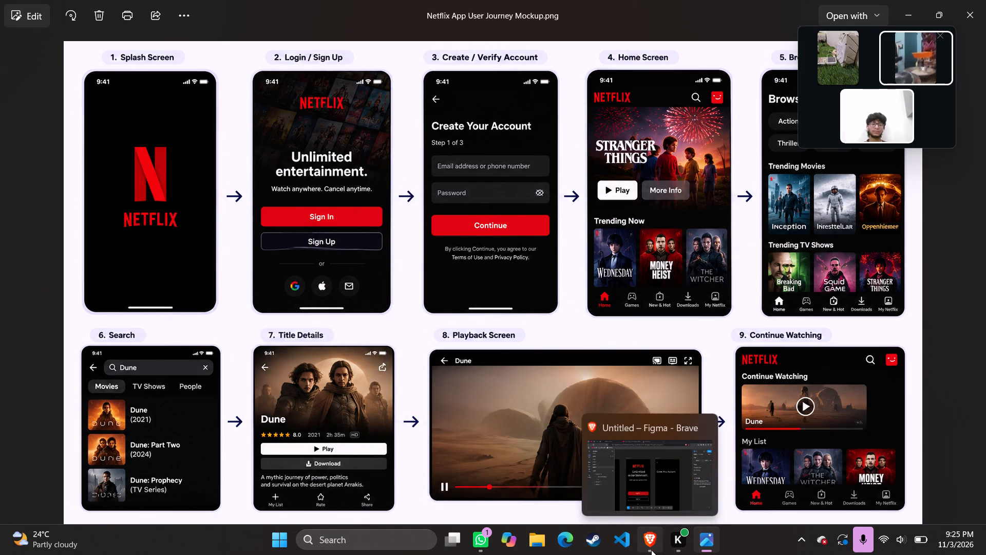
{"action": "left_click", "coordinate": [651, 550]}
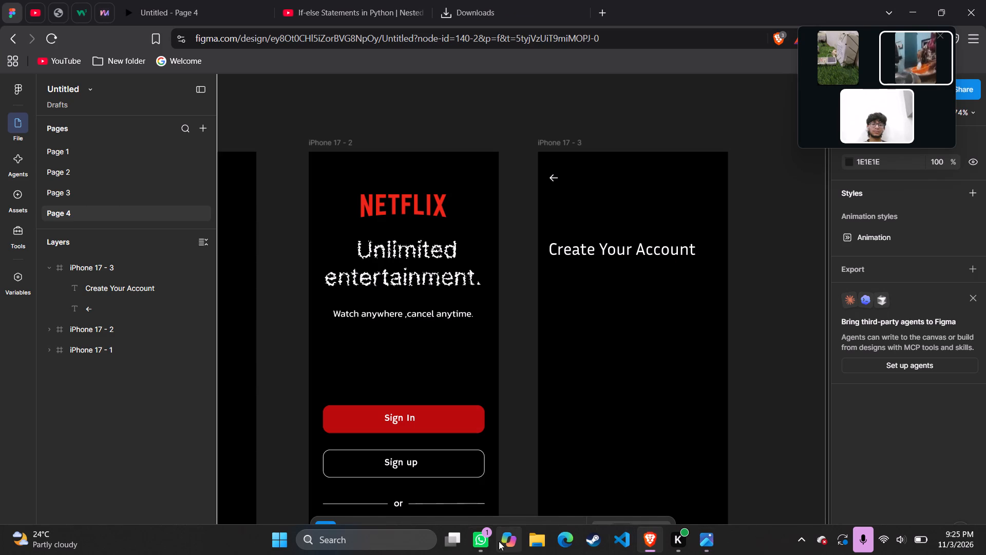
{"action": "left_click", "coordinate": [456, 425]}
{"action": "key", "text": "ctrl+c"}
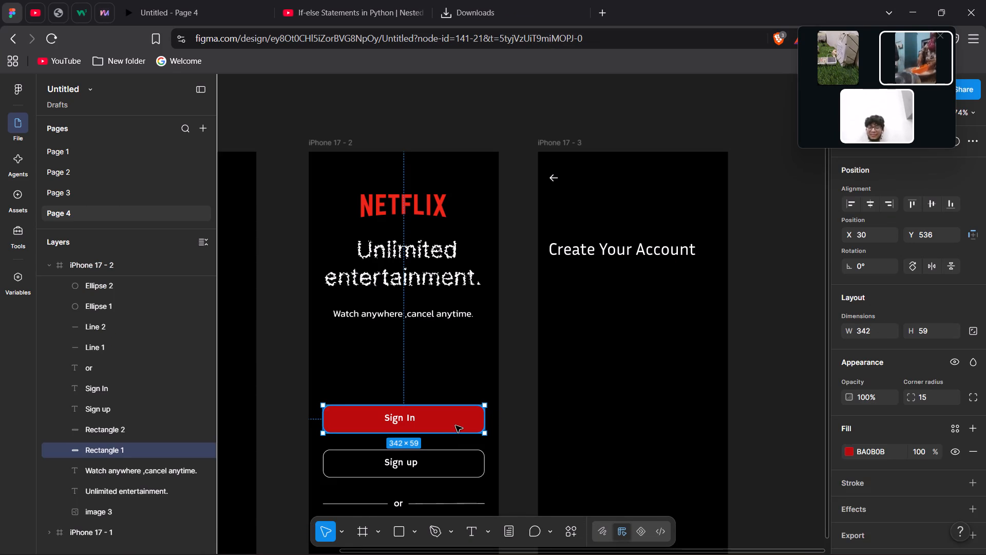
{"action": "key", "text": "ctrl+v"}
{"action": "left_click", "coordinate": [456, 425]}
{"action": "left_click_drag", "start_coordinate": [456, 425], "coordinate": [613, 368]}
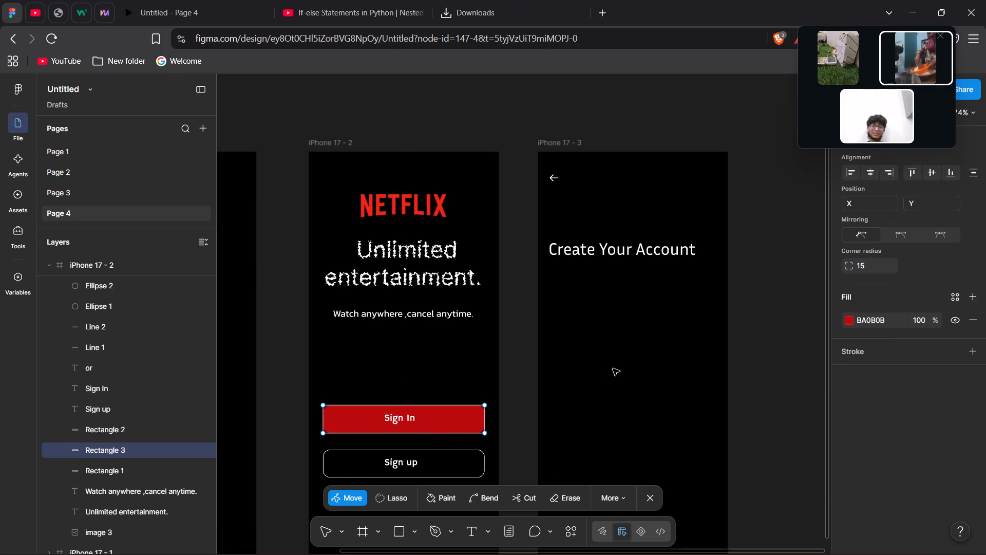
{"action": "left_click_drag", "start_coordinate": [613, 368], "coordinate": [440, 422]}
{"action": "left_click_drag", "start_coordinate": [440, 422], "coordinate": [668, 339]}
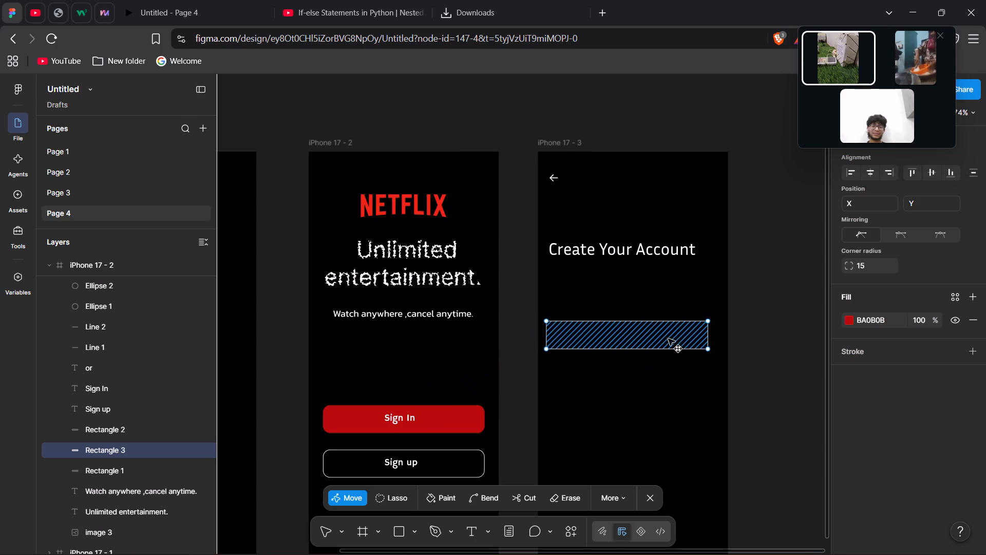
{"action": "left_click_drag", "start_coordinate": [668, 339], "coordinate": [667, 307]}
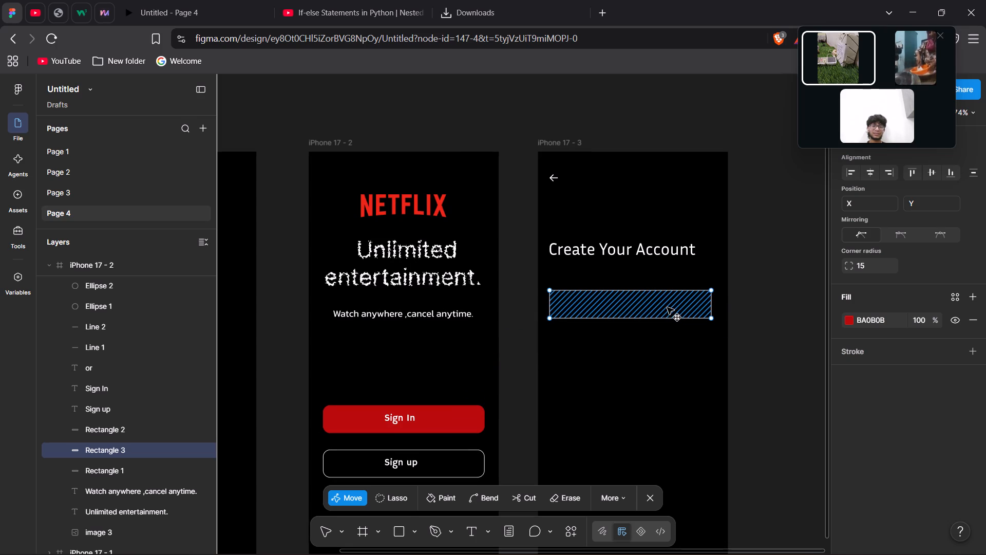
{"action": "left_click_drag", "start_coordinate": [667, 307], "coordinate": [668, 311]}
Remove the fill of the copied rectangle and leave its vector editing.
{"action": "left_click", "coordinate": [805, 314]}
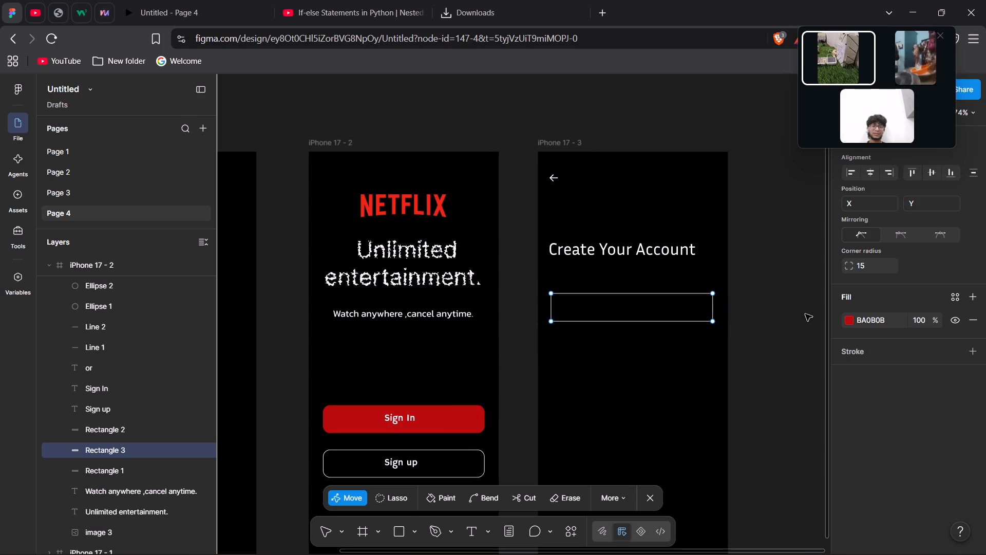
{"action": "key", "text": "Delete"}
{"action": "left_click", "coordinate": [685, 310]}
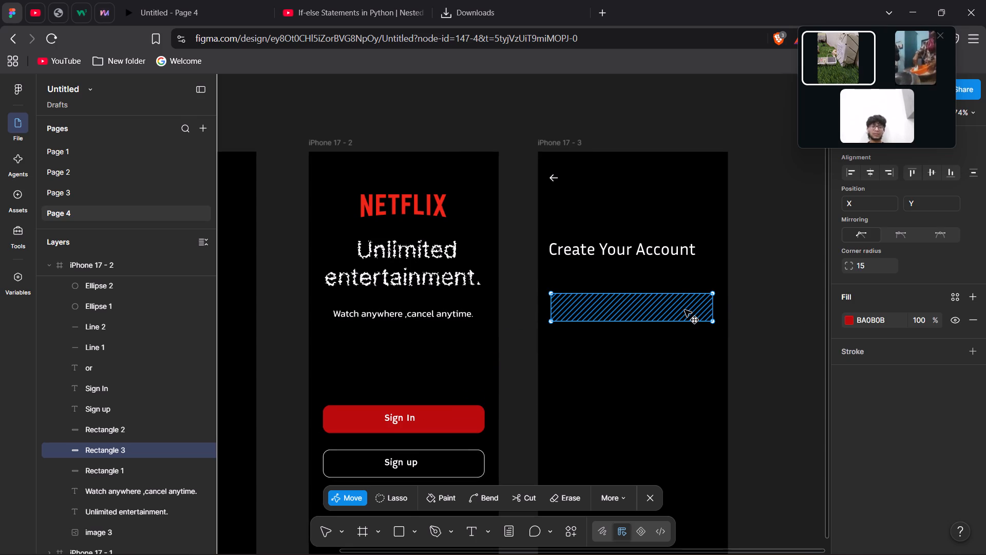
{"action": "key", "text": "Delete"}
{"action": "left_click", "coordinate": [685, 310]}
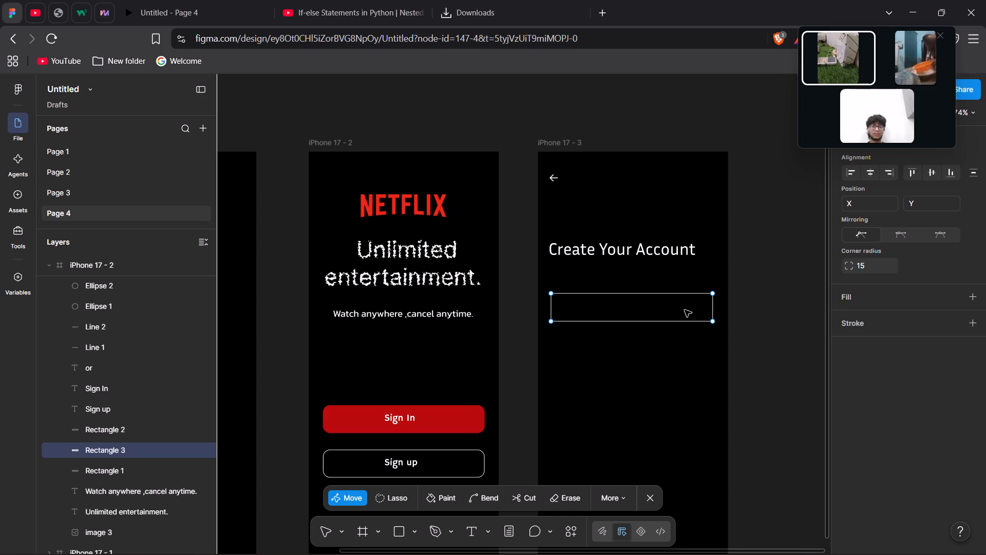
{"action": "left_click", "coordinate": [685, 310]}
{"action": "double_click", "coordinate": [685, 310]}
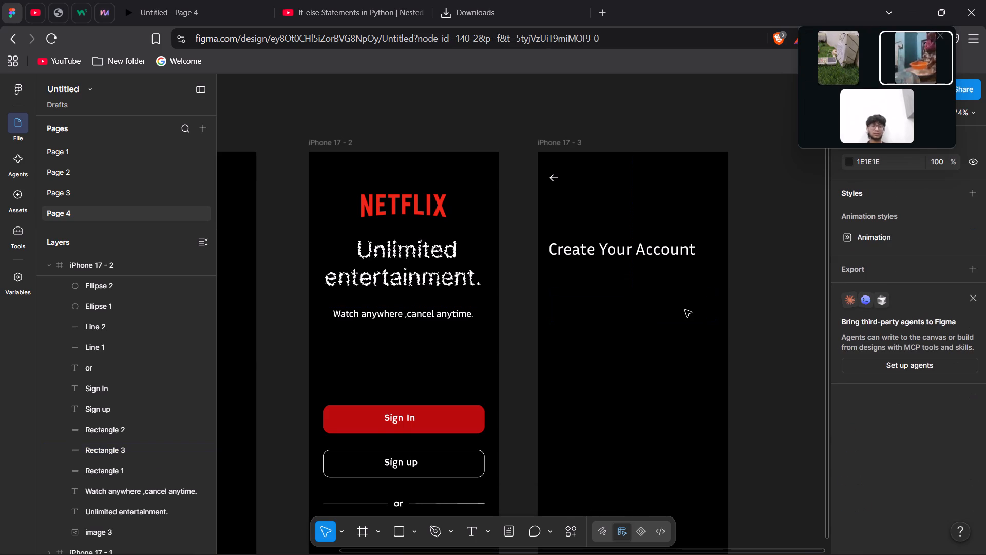
Duplicate the red Sign In button rectangle and place the copy under the iPhone 17 - 3 heading at about X 22, Y 351.
{"action": "left_click", "coordinate": [461, 428]}
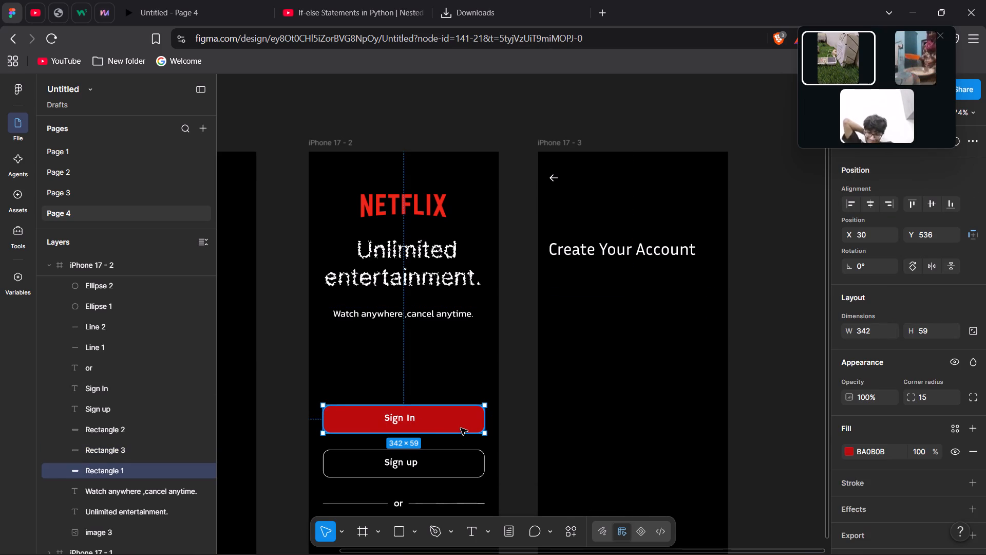
{"action": "key", "text": "ctrl+c"}
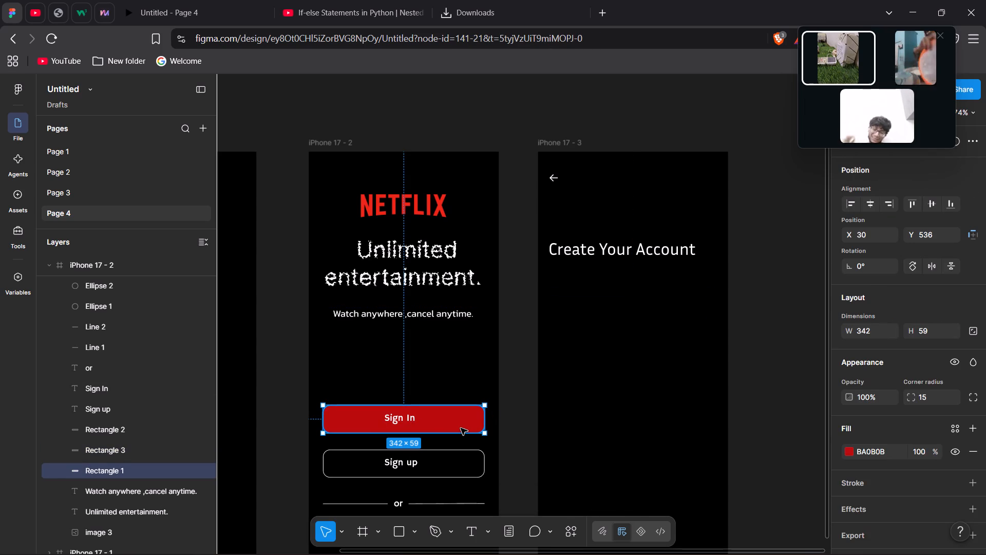
{"action": "key", "text": "ctrl+v"}
{"action": "key", "text": "ctrl+c"}
{"action": "left_click_drag", "start_coordinate": [447, 429], "coordinate": [677, 334]}
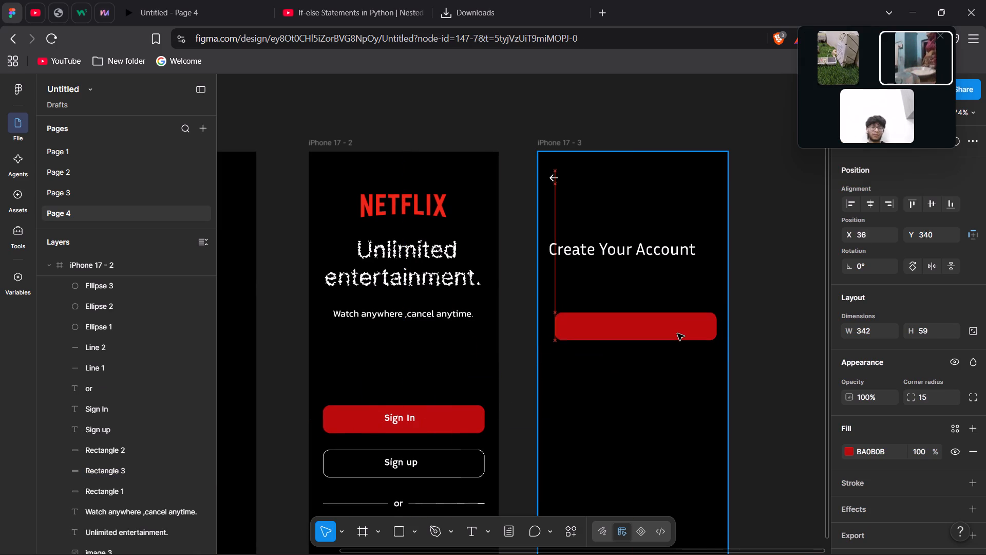
{"action": "left_click_drag", "start_coordinate": [677, 334], "coordinate": [677, 317]}
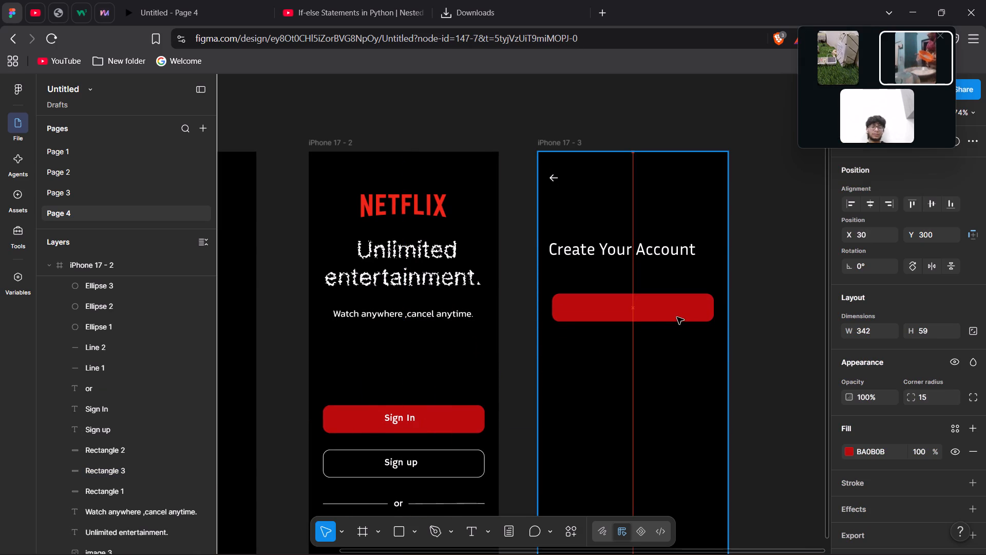
{"action": "left_click_drag", "start_coordinate": [677, 317], "coordinate": [674, 329]}
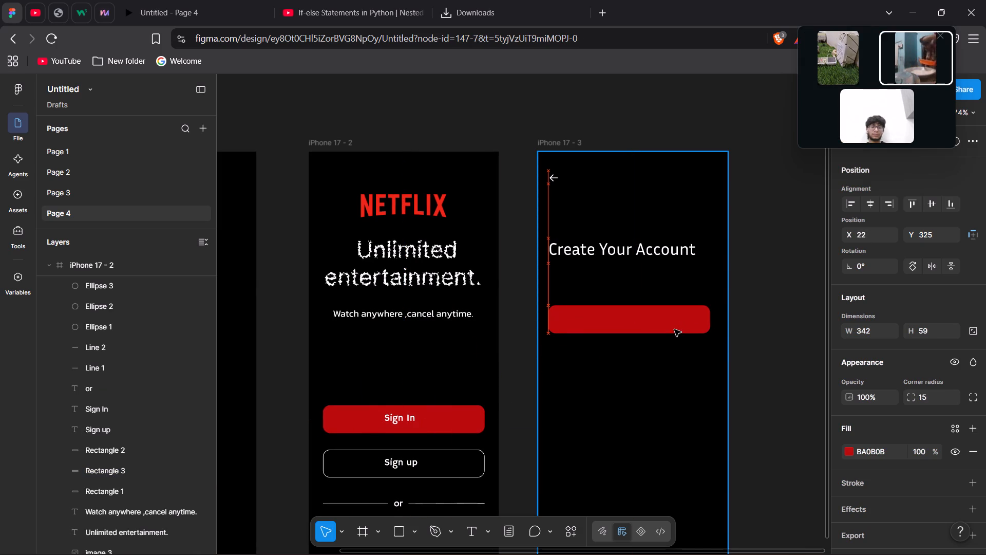
{"action": "left_click_drag", "start_coordinate": [674, 329], "coordinate": [675, 329]}
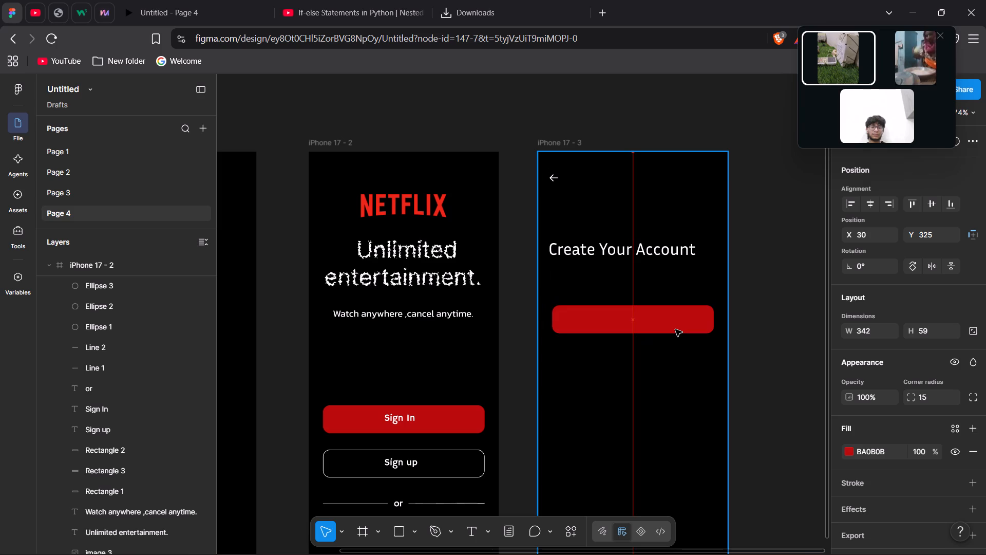
{"action": "left_click_drag", "start_coordinate": [675, 329], "coordinate": [675, 328]}
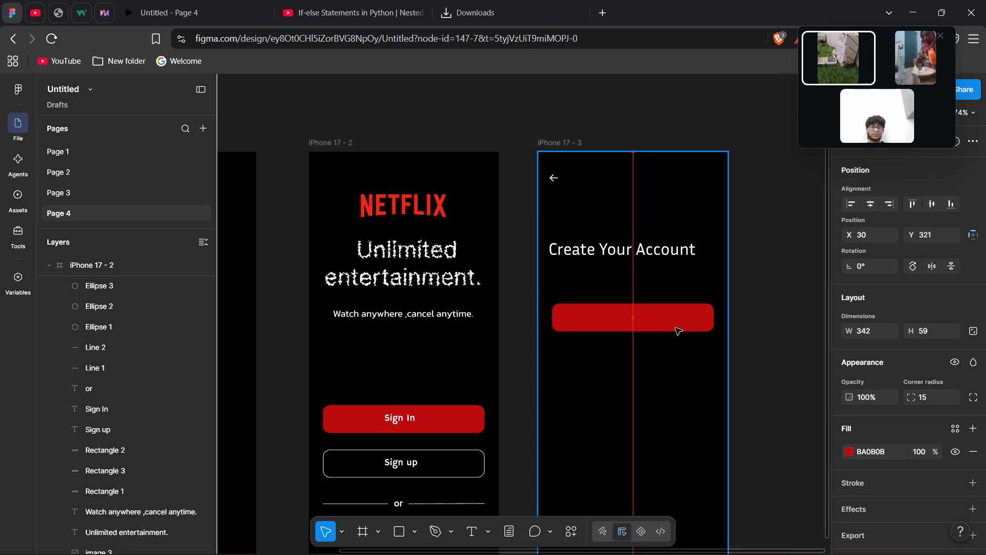
{"action": "left_click_drag", "start_coordinate": [675, 328], "coordinate": [674, 331]}
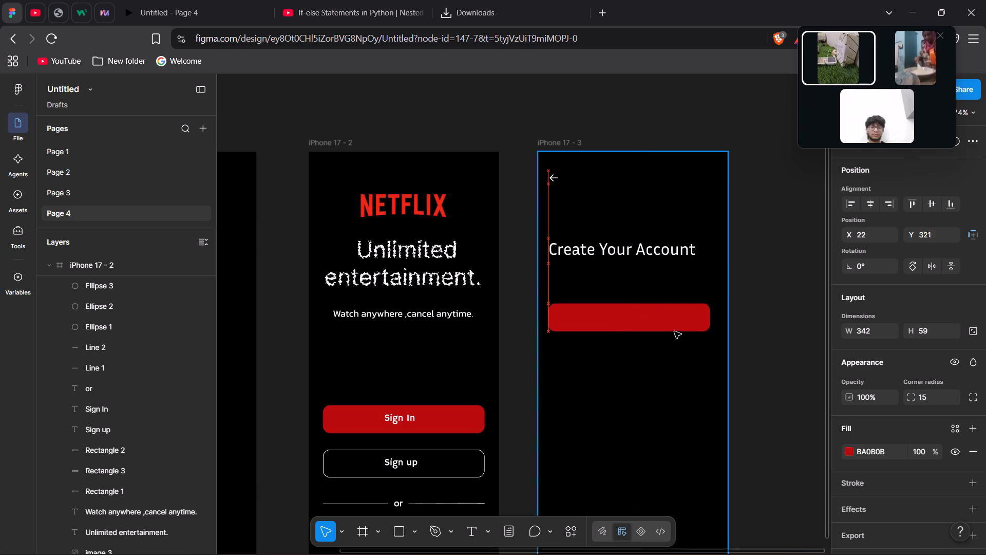
{"action": "left_click_drag", "start_coordinate": [674, 331], "coordinate": [675, 339]}
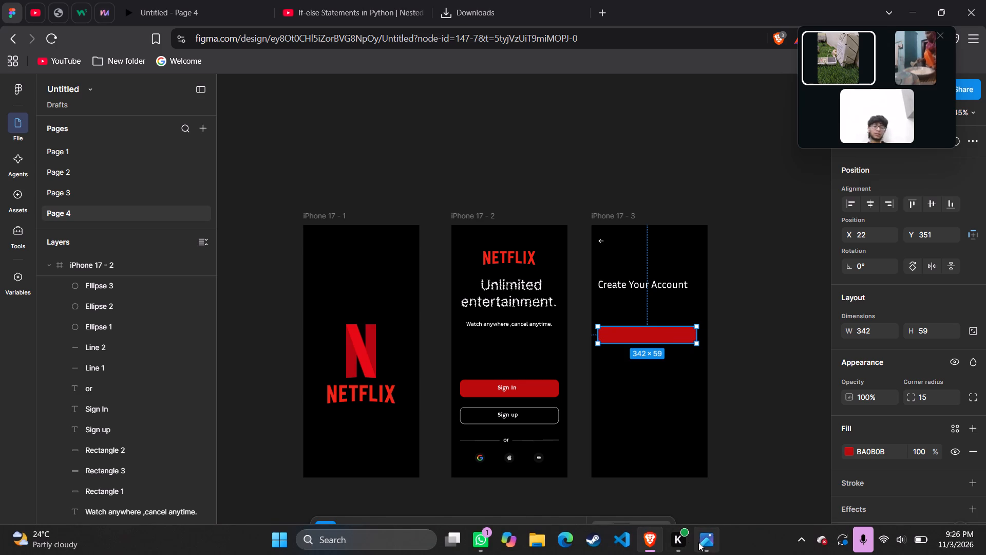
Examine the Create / Verify Account screen in the mockup image for its fields and button placement.
{"action": "left_click", "coordinate": [701, 543]}
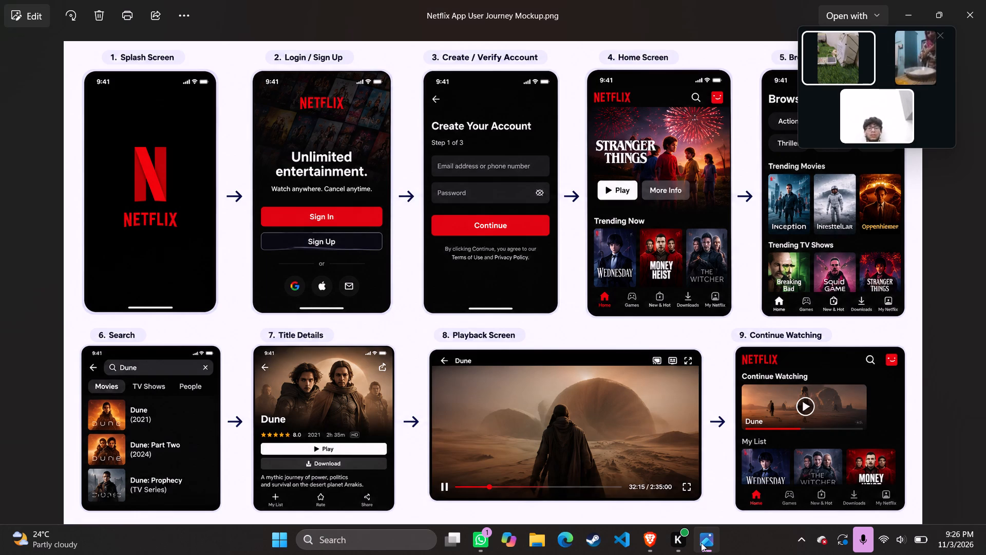
{"action": "key", "text": "Tab"}
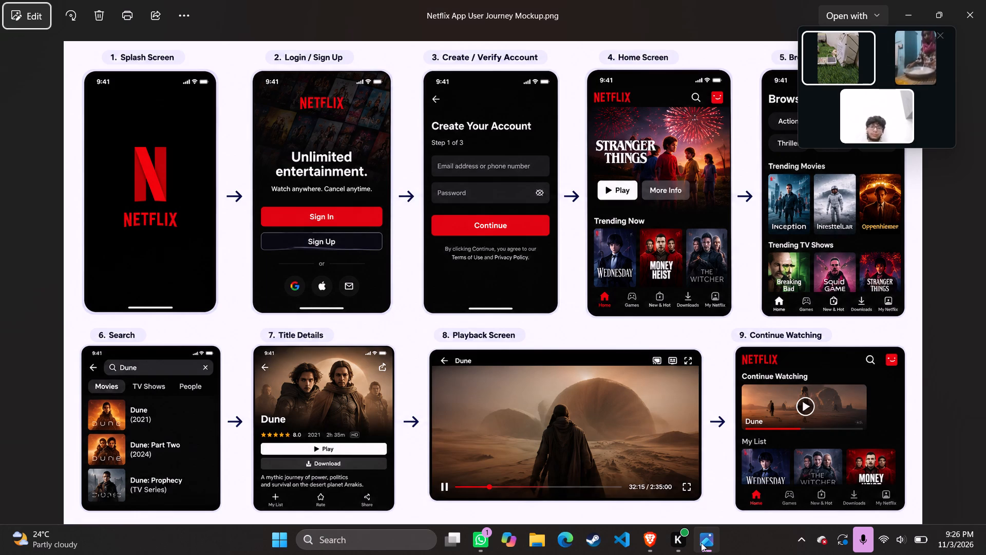
{"action": "key", "text": "Tab"}
{"action": "key", "text": "Tab"}
{"action": "key", "text": "Tab"}
{"action": "key", "text": "Tab"}
{"action": "key", "text": "Tab"}
{"action": "key", "text": "Tab"}
{"action": "key", "text": "Tab"}
{"action": "key", "text": "Tab"}
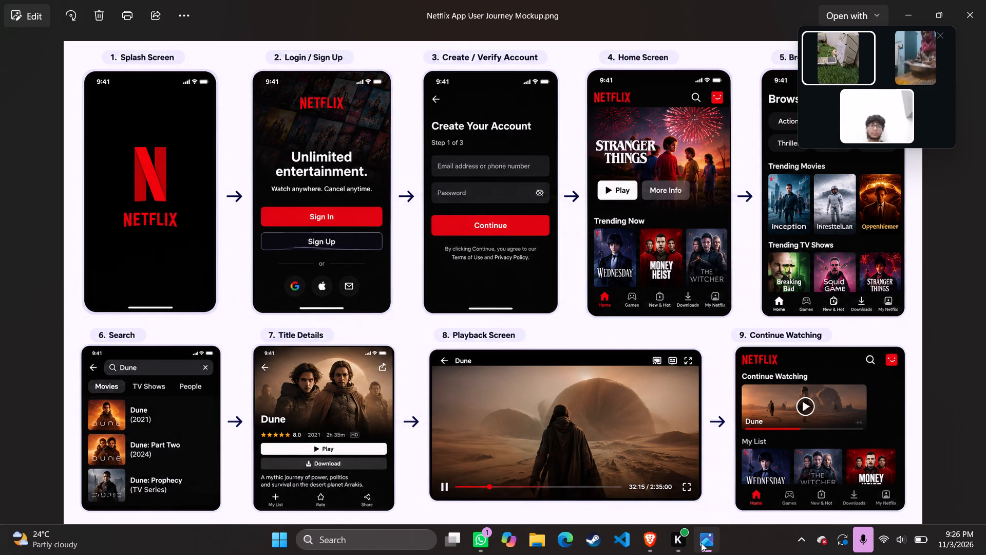
{"action": "key", "text": "Tab"}
{"action": "key", "text": "Tab"}
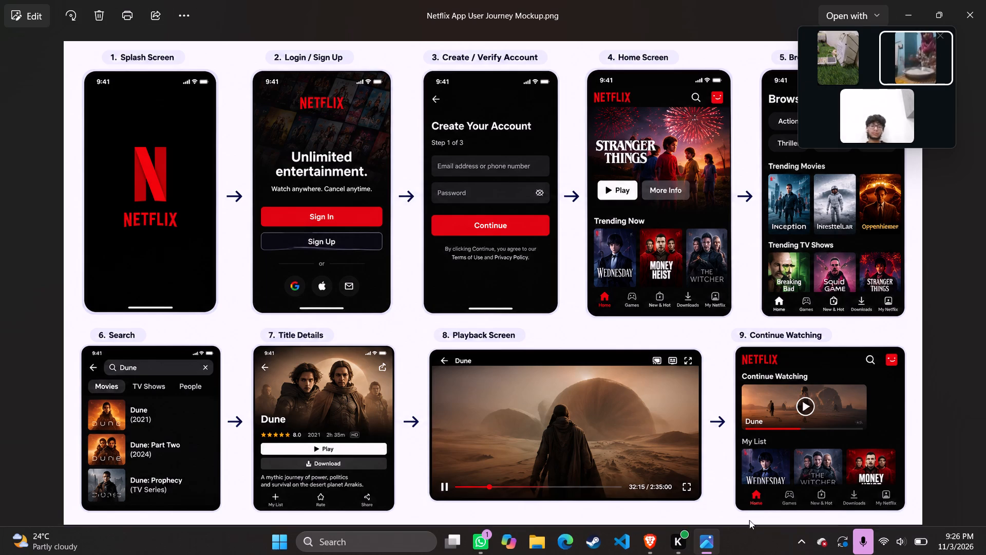
Return to Figma and move the red rectangle down near the bottom of the iPhone 17 - 3 frame, centred horizontally.
{"action": "left_click", "coordinate": [649, 554]}
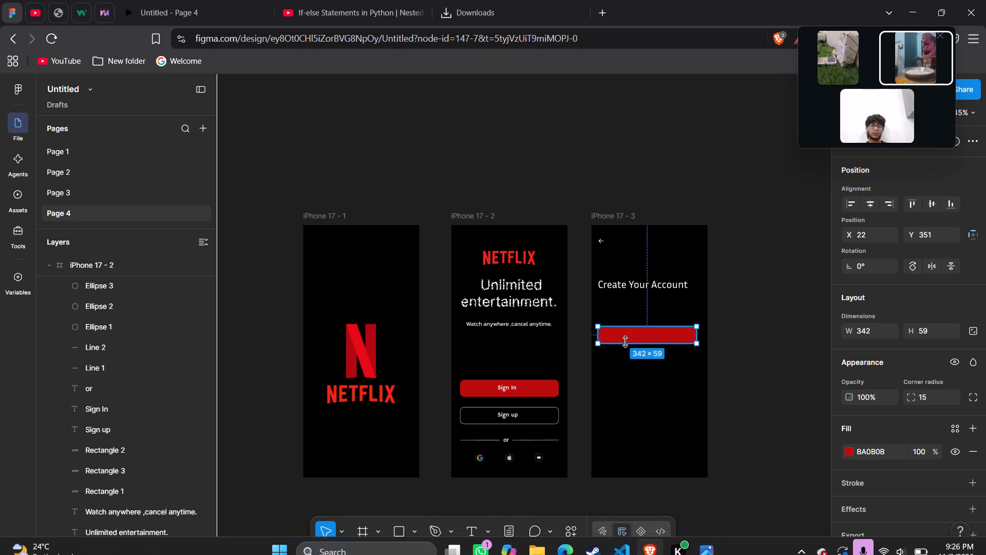
{"action": "left_click_drag", "start_coordinate": [658, 339], "coordinate": [661, 435]}
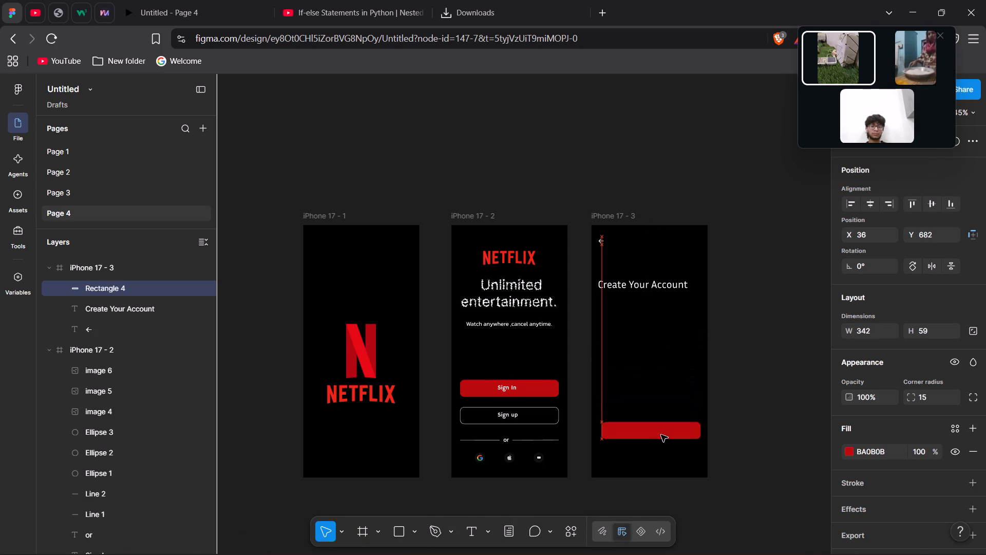
{"action": "left_click_drag", "start_coordinate": [661, 435], "coordinate": [660, 438]}
{"action": "left_click", "coordinate": [788, 364]}
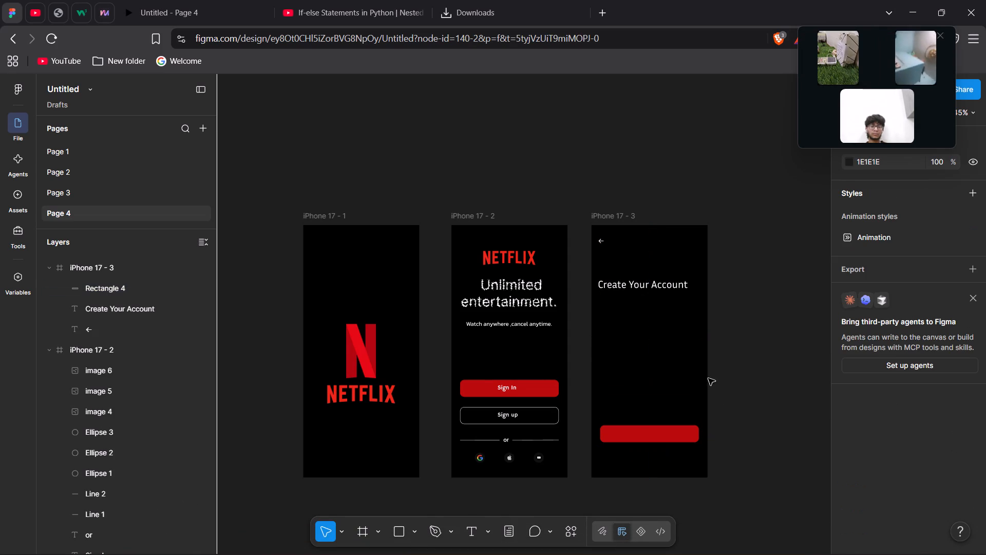
Draw a rectangle about 321 × 64 under the Create Your Account heading in the iPhone 17 - 3 frame.
{"action": "scroll", "coordinate": [672, 375], "scroll_direction": "up", "scroll_amount": 1}
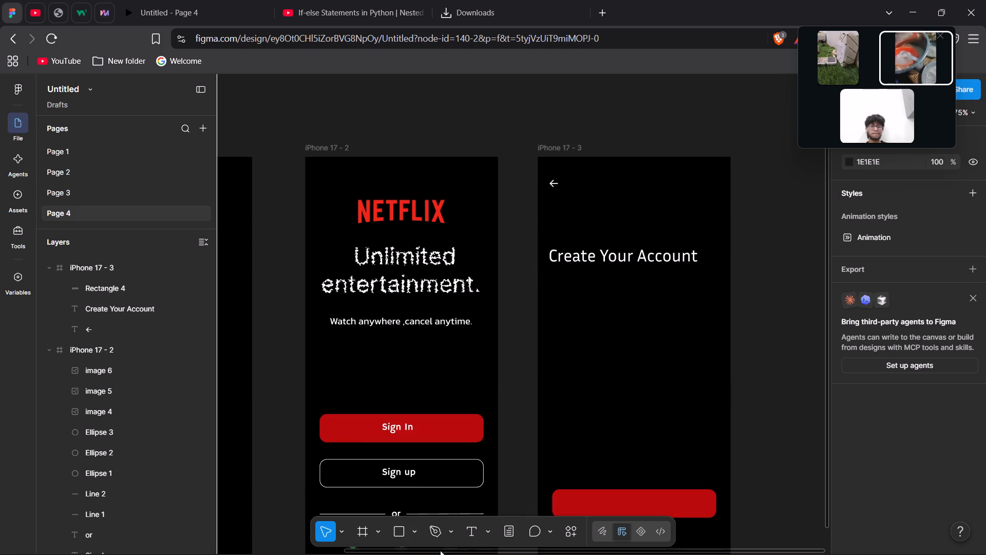
{"action": "left_click", "coordinate": [399, 532]}
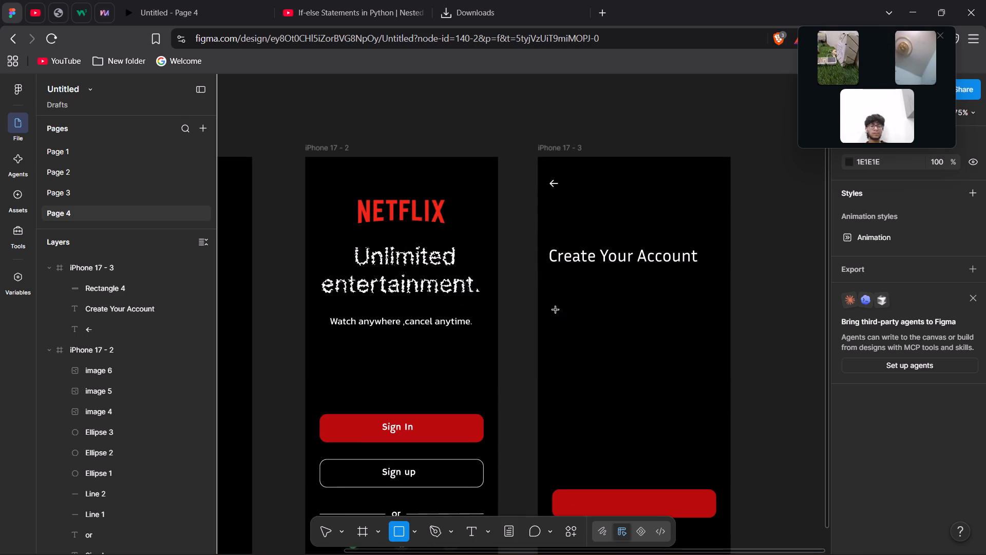
{"action": "left_click_drag", "start_coordinate": [553, 299], "coordinate": [593, 318]}
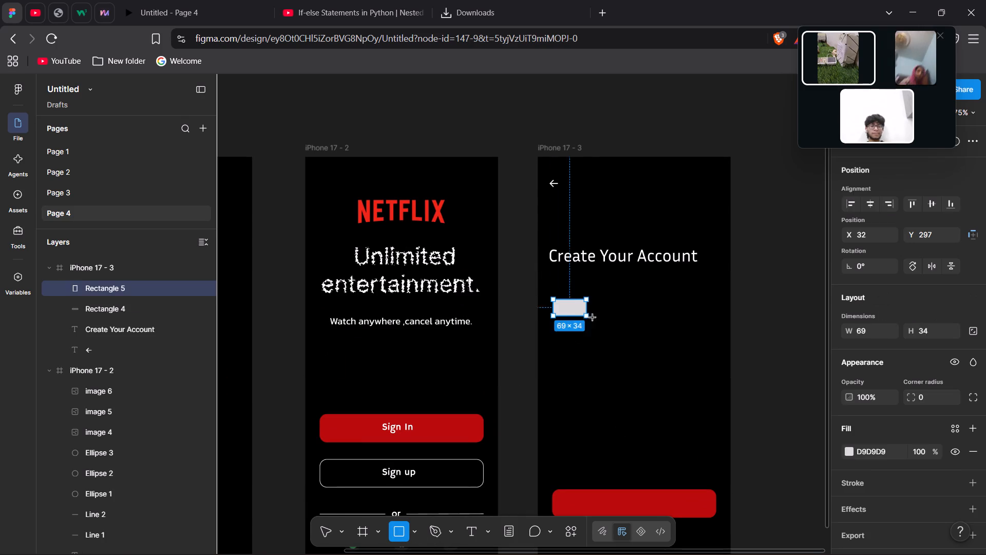
{"action": "left_click_drag", "start_coordinate": [593, 318], "coordinate": [705, 330]}
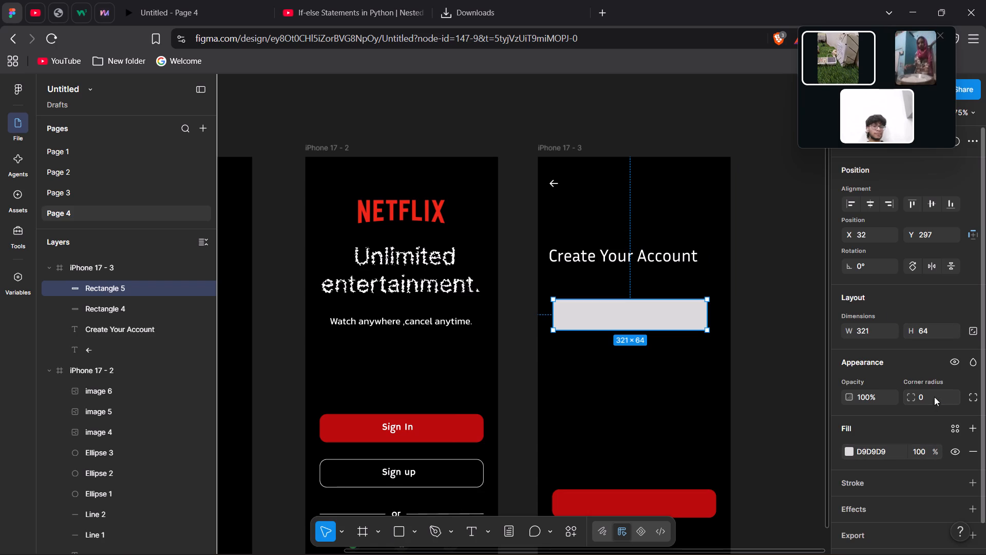
Set the new grey rectangle's corner radius to 20.
{"action": "scroll", "coordinate": [938, 393], "scroll_direction": "up", "scroll_amount": 1}
{"action": "scroll", "coordinate": [938, 393], "scroll_direction": "down", "scroll_amount": 1}
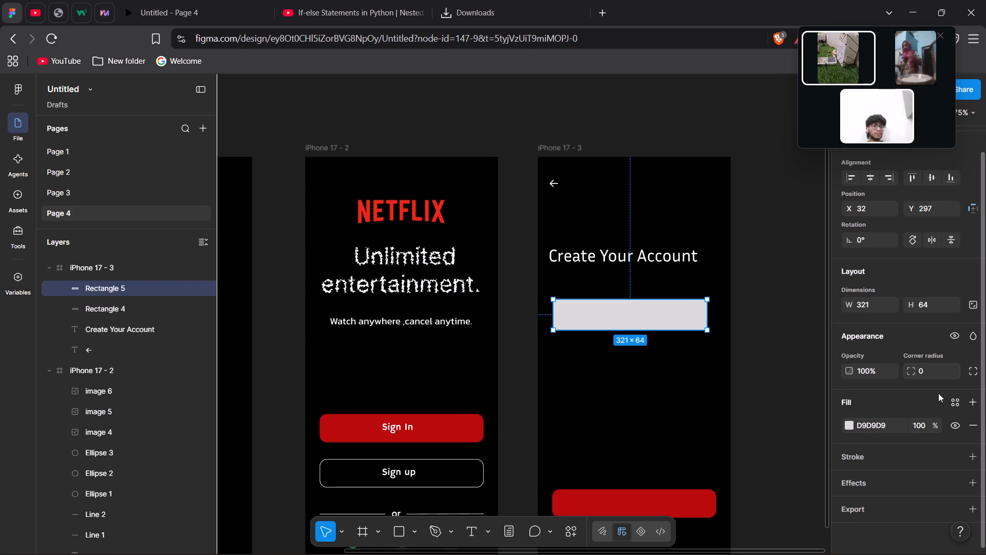
{"action": "scroll", "coordinate": [938, 393], "scroll_direction": "down", "scroll_amount": 1}
{"action": "left_click", "coordinate": [938, 393]}
{"action": "key", "text": "BackSpace"}
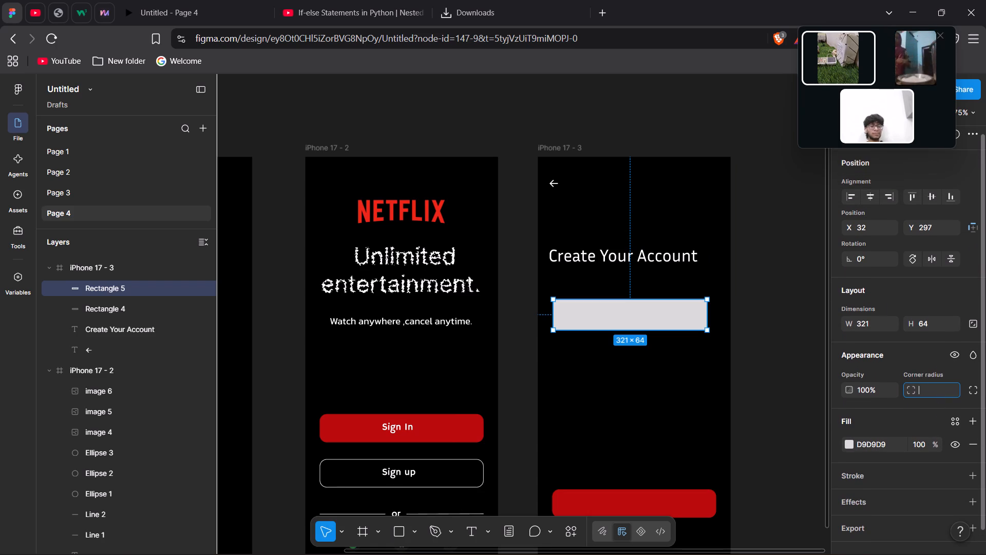
{"action": "type", "text": "20"}
{"action": "key", "text": "Return"}
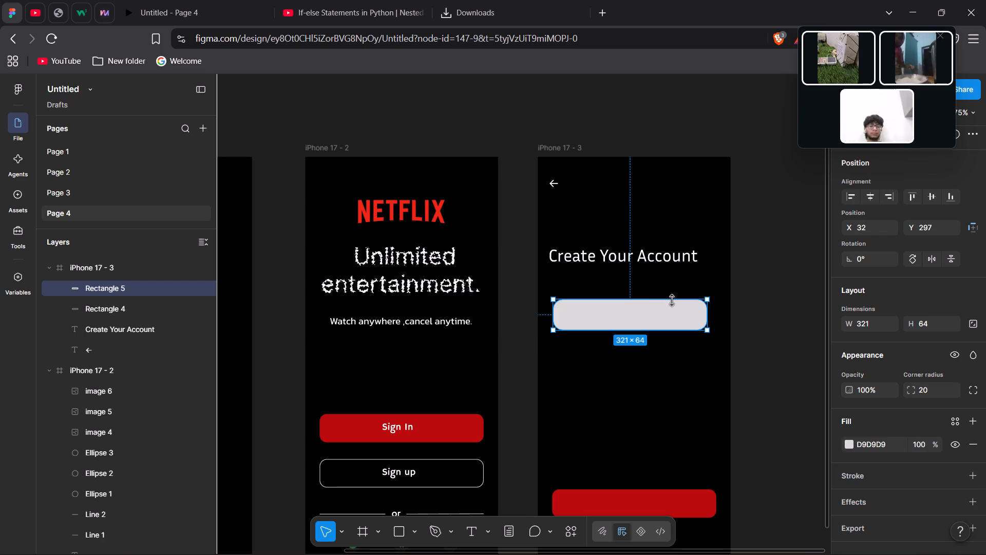
Move the grey rounded rectangle slightly down below the Create Your Account heading, to about X 27, Y 318.
{"action": "left_click_drag", "start_coordinate": [653, 316], "coordinate": [654, 328]}
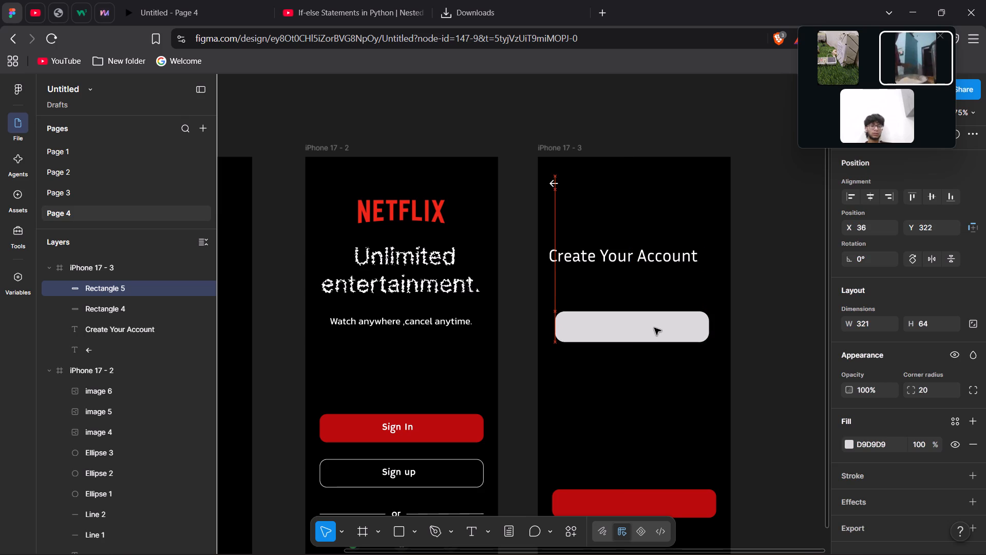
{"action": "left_click_drag", "start_coordinate": [654, 328], "coordinate": [652, 327]}
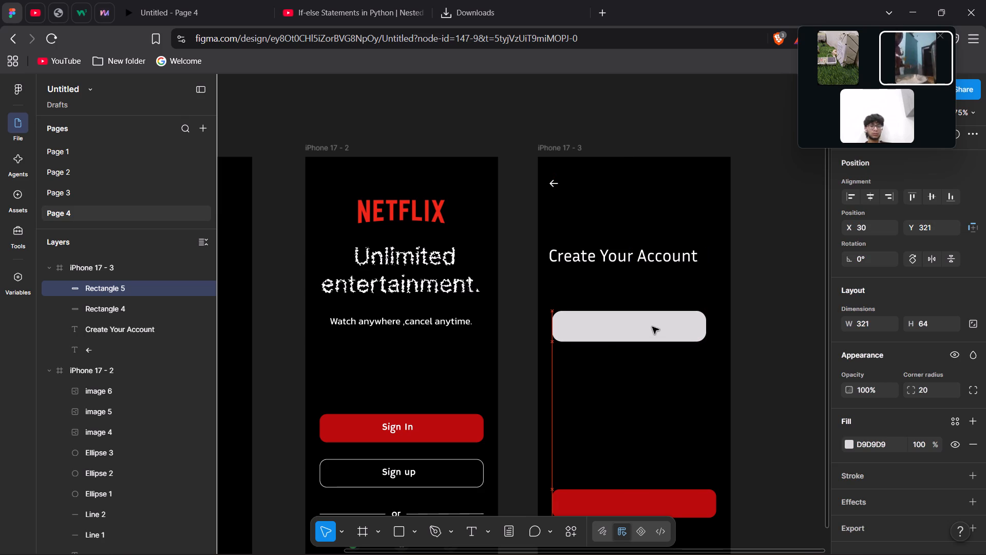
{"action": "left_click_drag", "start_coordinate": [652, 327], "coordinate": [650, 326]}
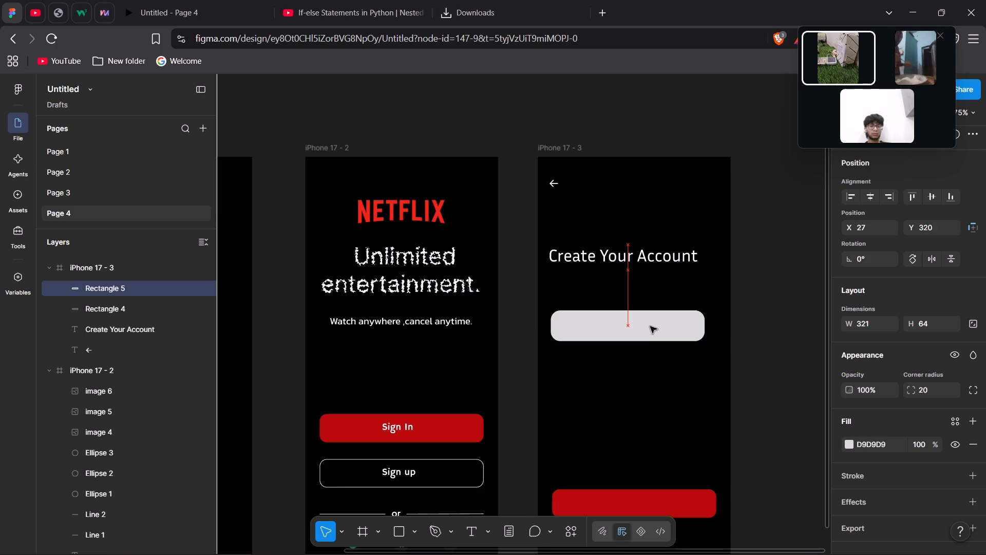
{"action": "left_click_drag", "start_coordinate": [650, 326], "coordinate": [651, 326]}
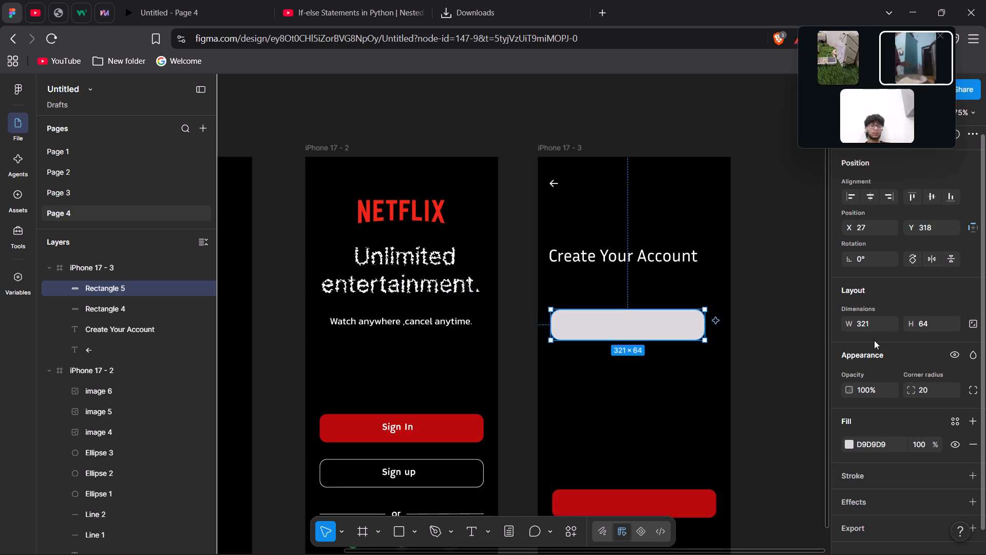
{"action": "left_click", "coordinate": [775, 336]}
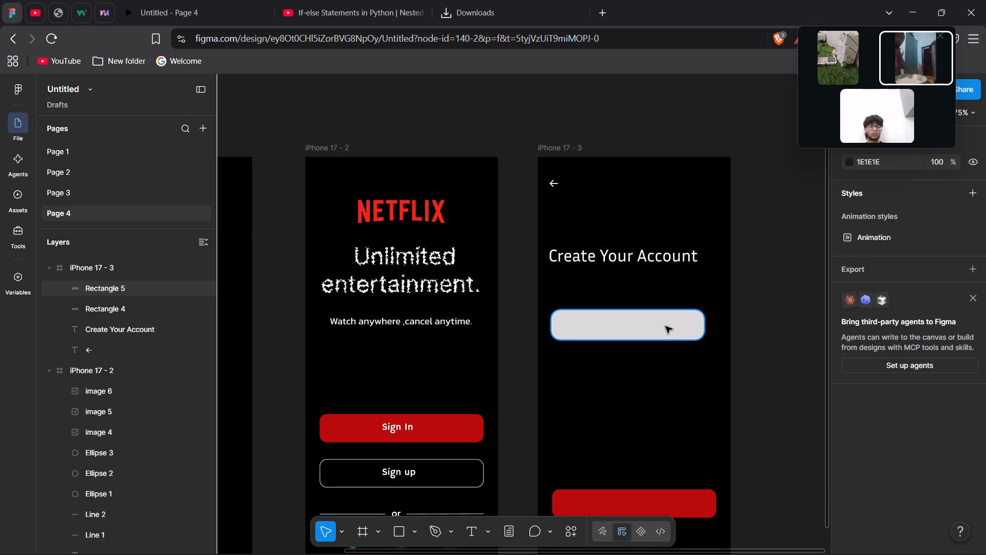
Duplicate the grey rounded rectangle and place the copy directly below the original at about X 27, Y 433.
{"action": "left_click", "coordinate": [664, 326]}
{"action": "key", "text": "ctrl+c"}
{"action": "key", "text": "ctrl+v"}
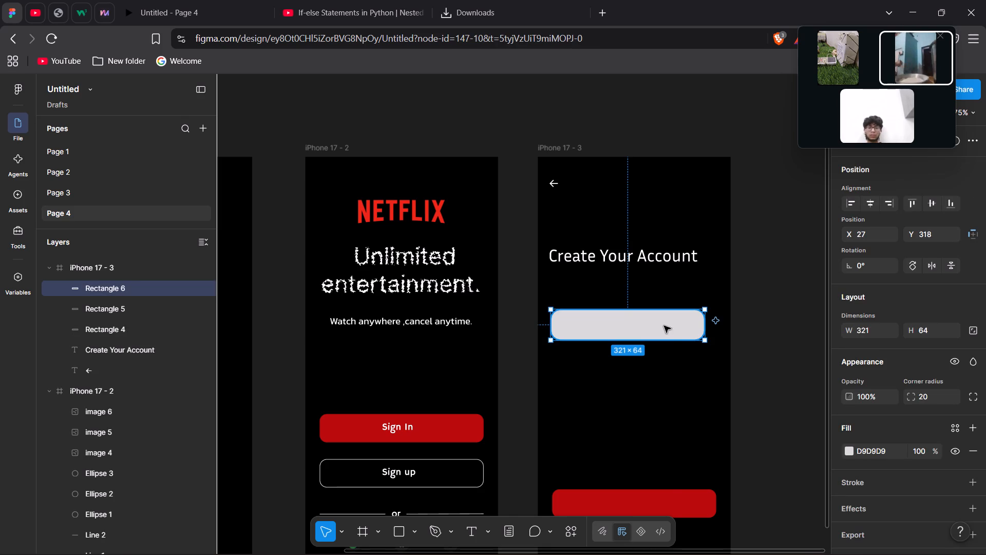
{"action": "left_click_drag", "start_coordinate": [664, 326], "coordinate": [662, 380]}
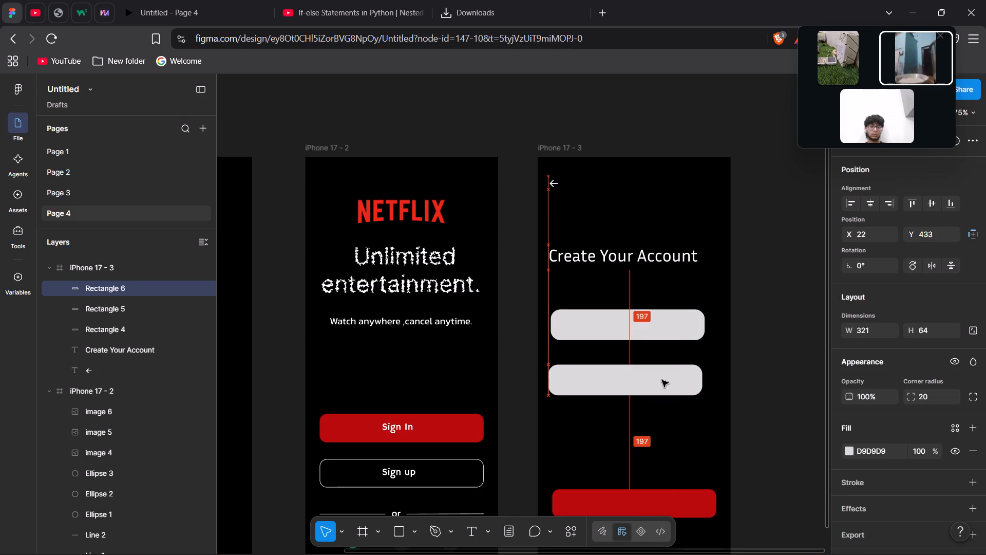
{"action": "left_click_drag", "start_coordinate": [662, 380], "coordinate": [663, 380]}
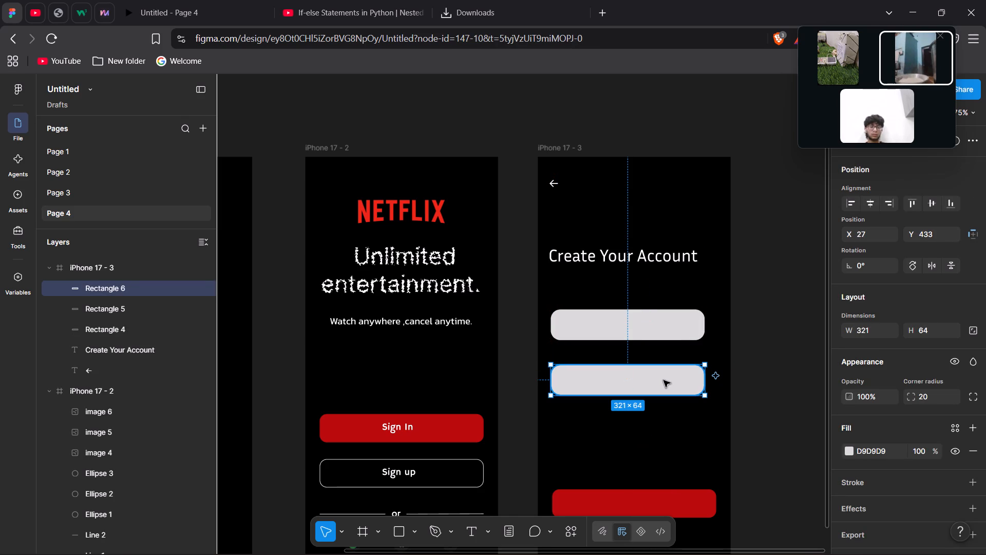
{"action": "left_click", "coordinate": [811, 349]}
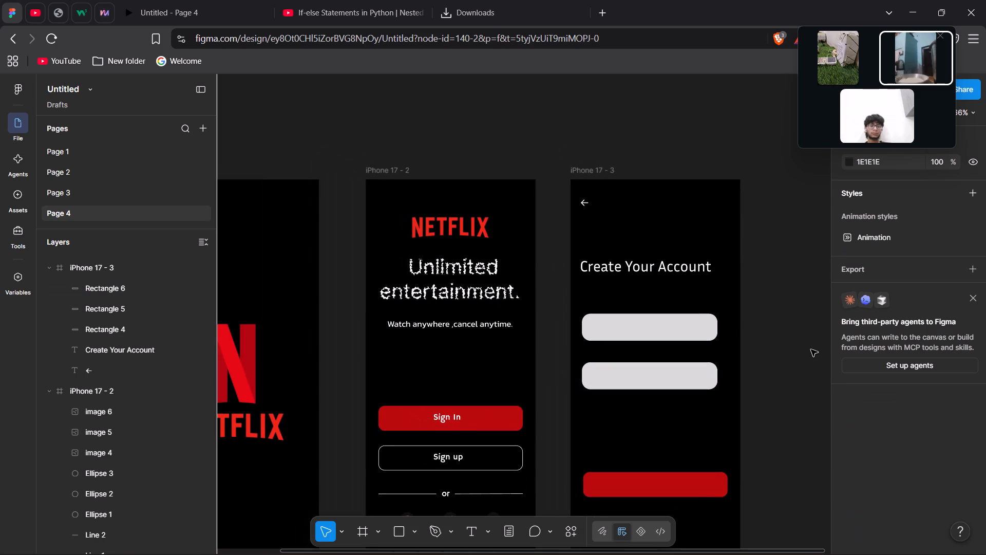
Centre both grey rectangles horizontally in the iPhone 17 - 3 frame, at about X 40, keeping them aligned with each other.
{"action": "left_click_drag", "start_coordinate": [665, 326], "coordinate": [673, 326]}
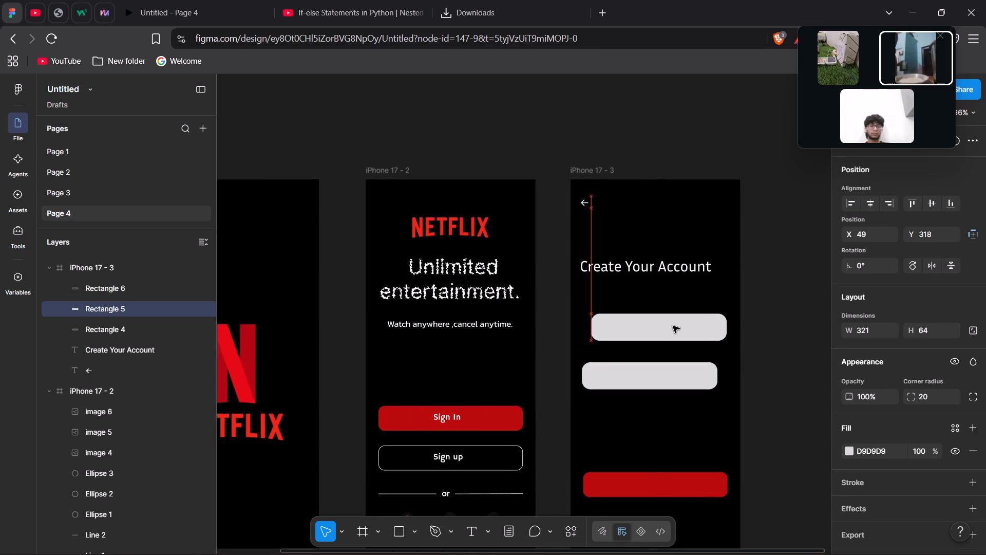
{"action": "left_click_drag", "start_coordinate": [673, 326], "coordinate": [671, 326]}
{"action": "left_click_drag", "start_coordinate": [648, 386], "coordinate": [654, 386]}
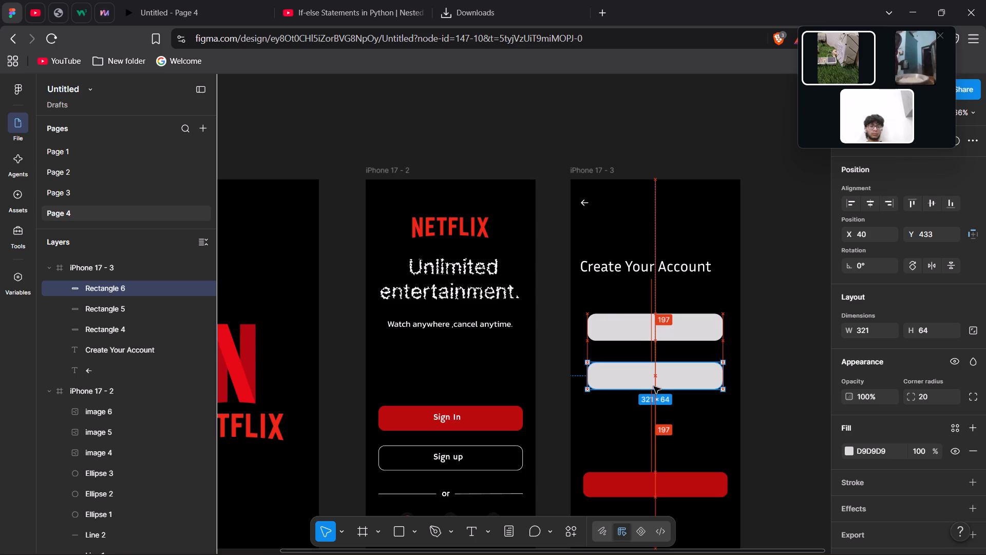
{"action": "left_click_drag", "start_coordinate": [654, 386], "coordinate": [654, 386]}
{"action": "left_click", "coordinate": [787, 365]}
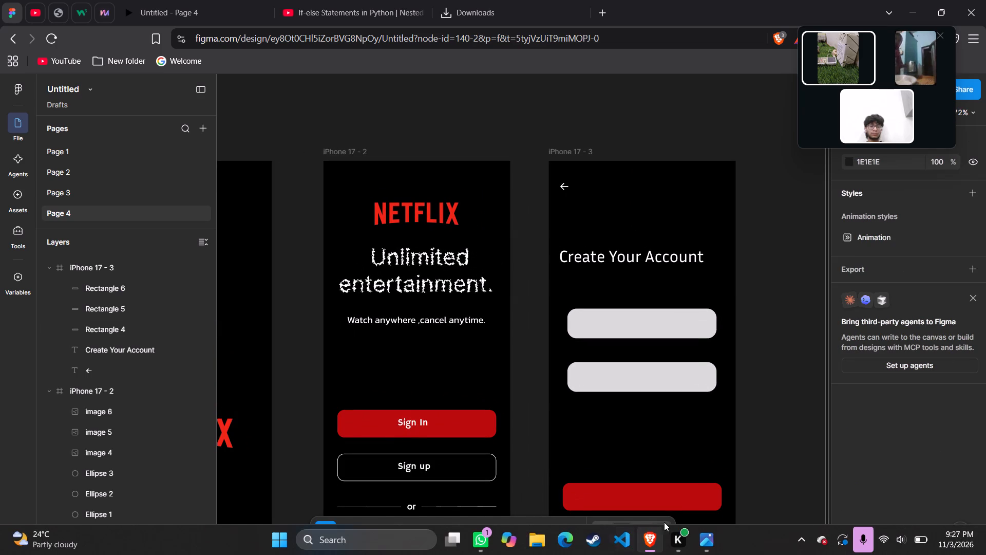
Check the Create / Verify Account fields in the mockup image and, back in Figma, stretch the upper grey rectangle downward to about 77 high.
{"action": "left_click", "coordinate": [700, 545]}
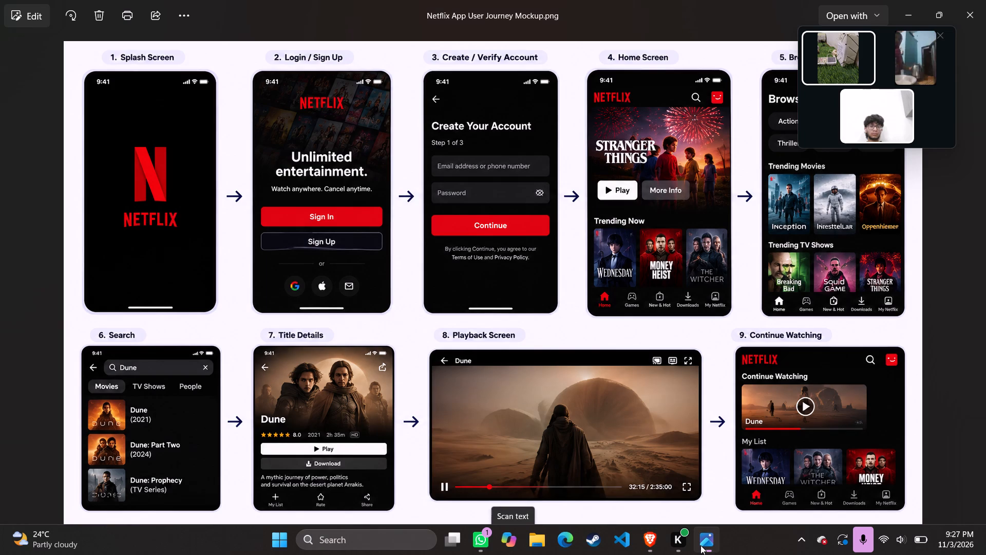
{"action": "left_click", "coordinate": [648, 543]}
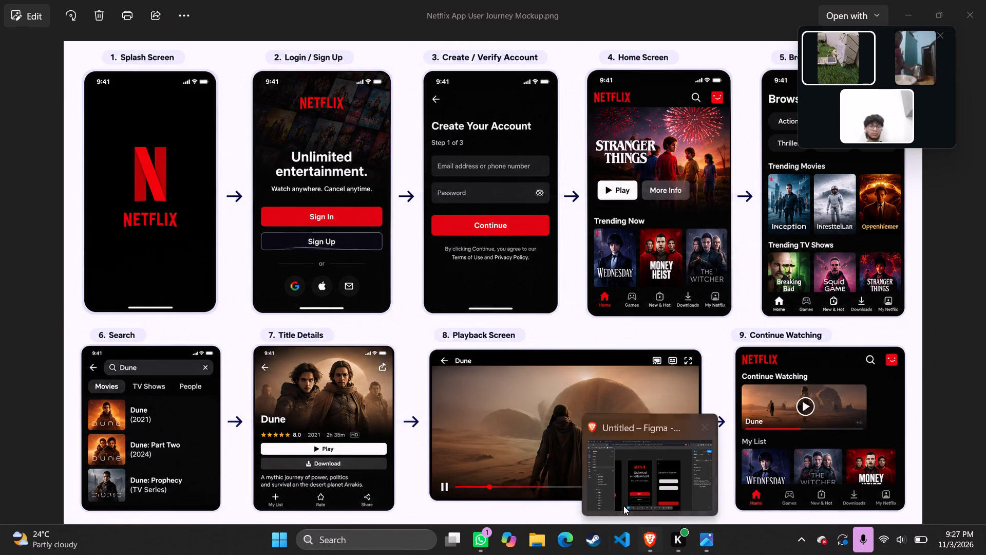
{"action": "left_click", "coordinate": [666, 501]}
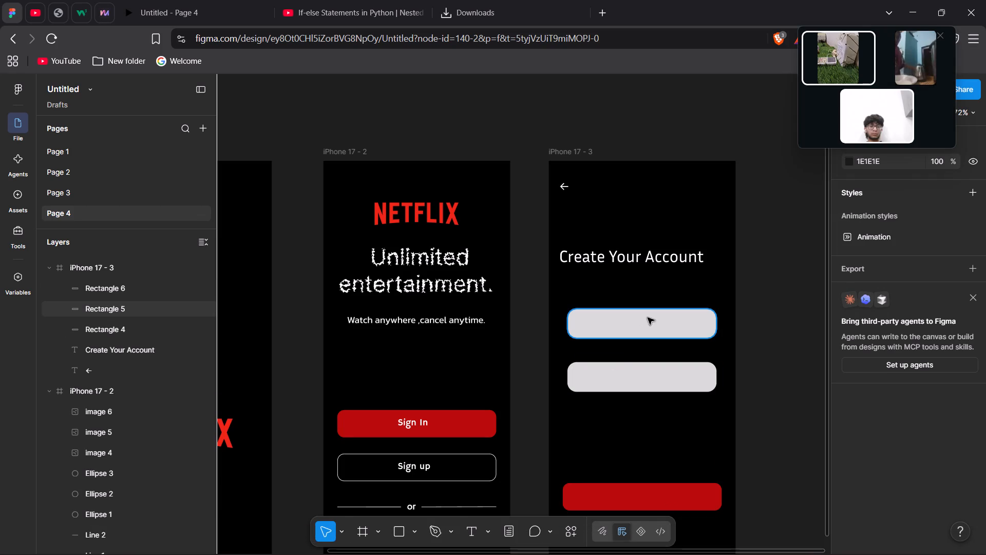
{"action": "left_click", "coordinate": [648, 318]}
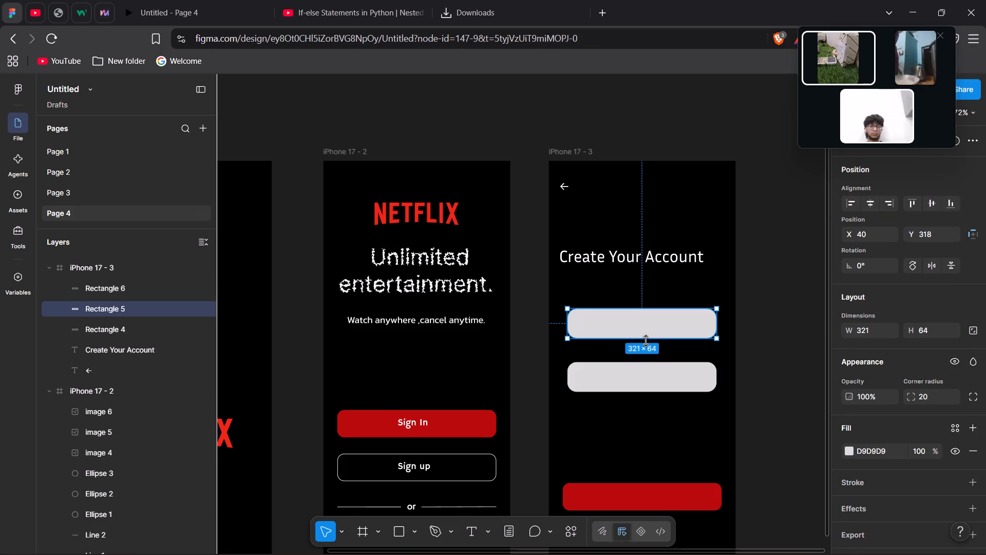
{"action": "left_click", "coordinate": [646, 341]}
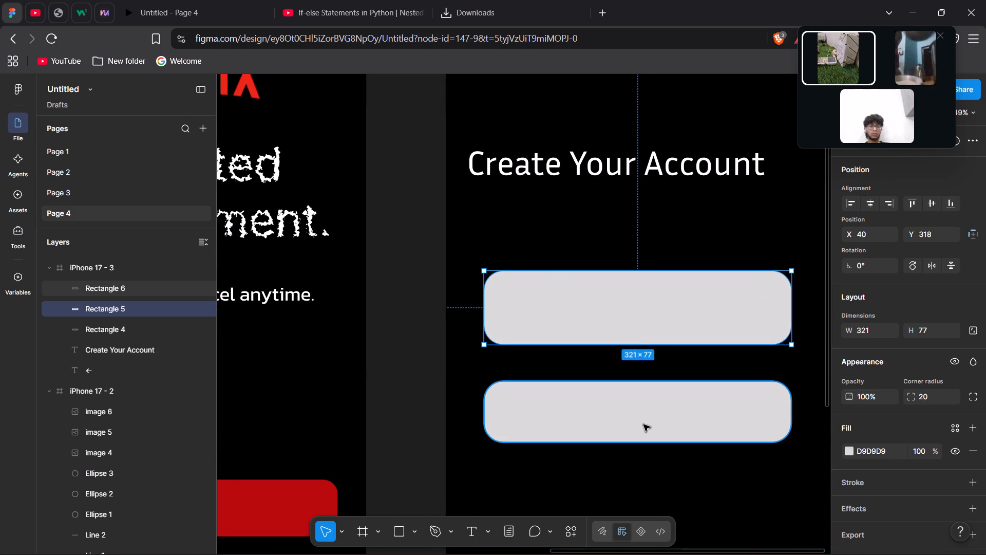
Stretch the lower grey rectangle to the same height of about 77, with its top edge at about Y 425.
{"action": "left_click", "coordinate": [643, 424]}
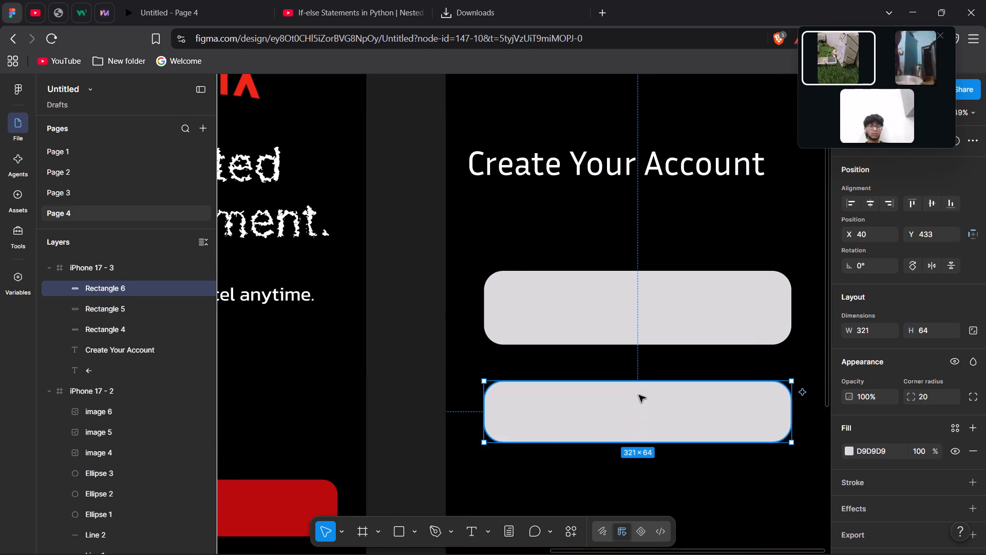
{"action": "left_click", "coordinate": [637, 443]}
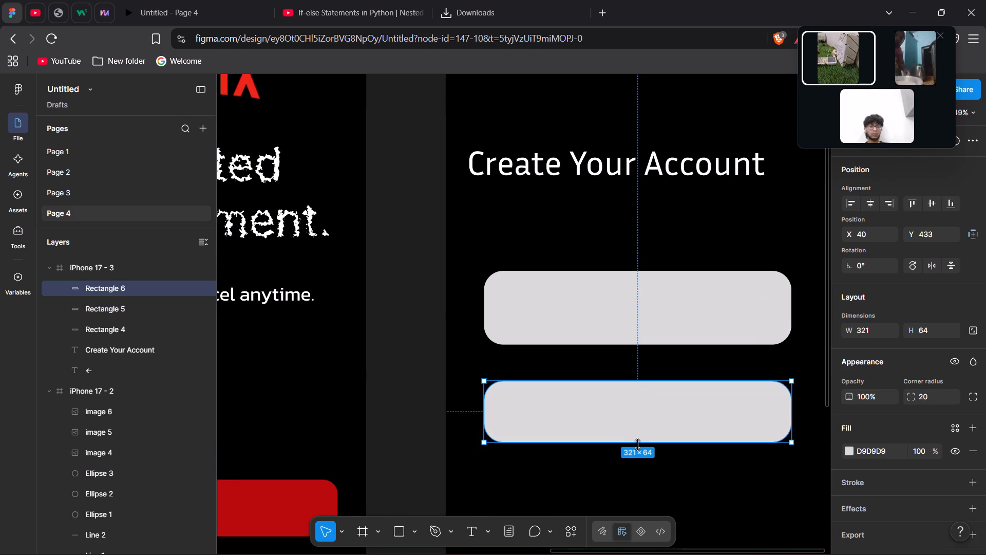
{"action": "left_click", "coordinate": [664, 305]}
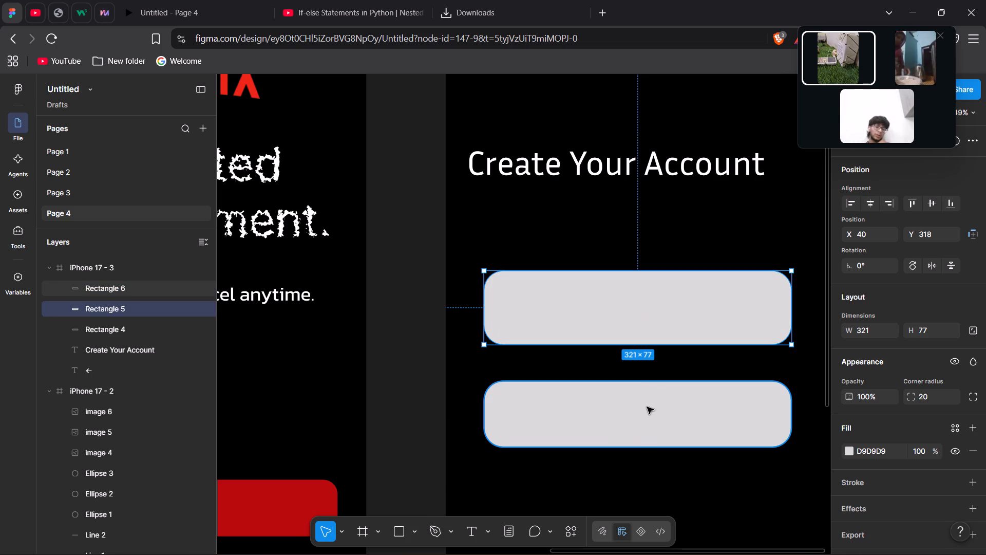
{"action": "left_click", "coordinate": [647, 407]}
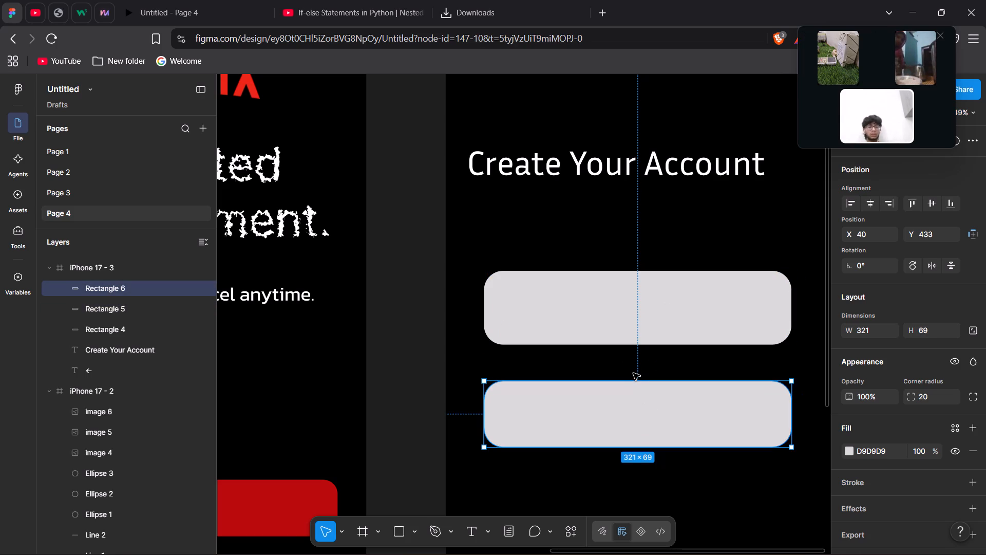
{"action": "left_click_drag", "start_coordinate": [634, 379], "coordinate": [635, 373]}
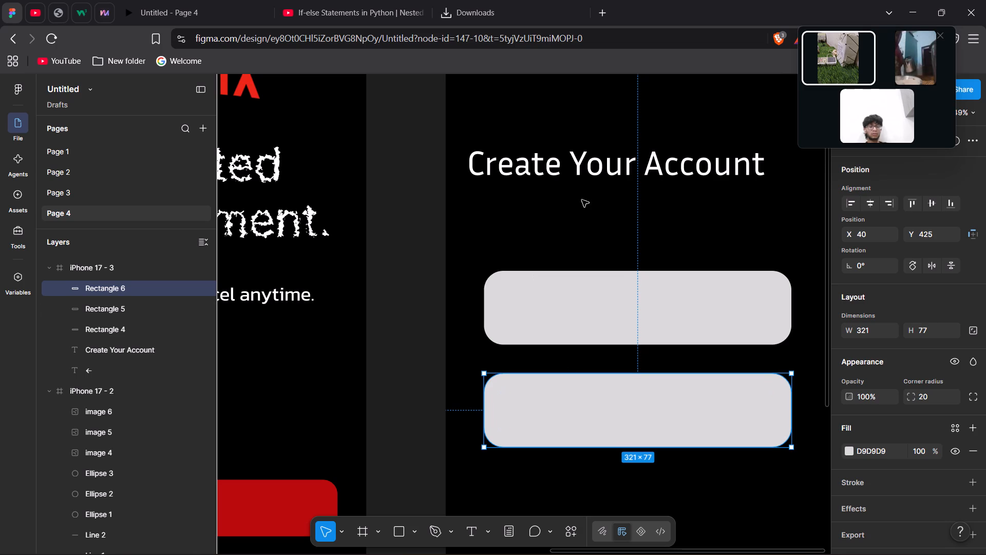
{"action": "left_click", "coordinate": [587, 206]}
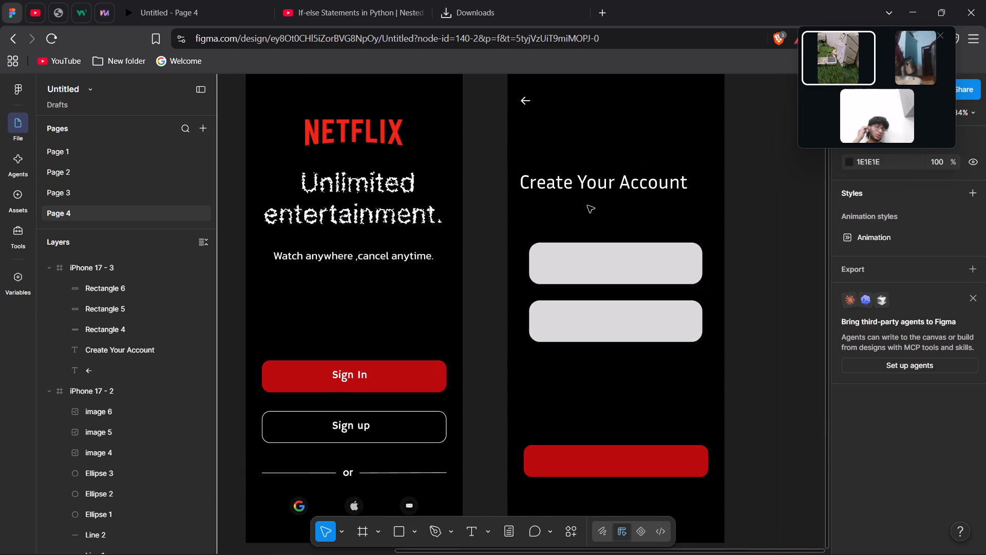
Set the lower grey rectangle's corner radius to 15.
{"action": "left_click", "coordinate": [576, 323]}
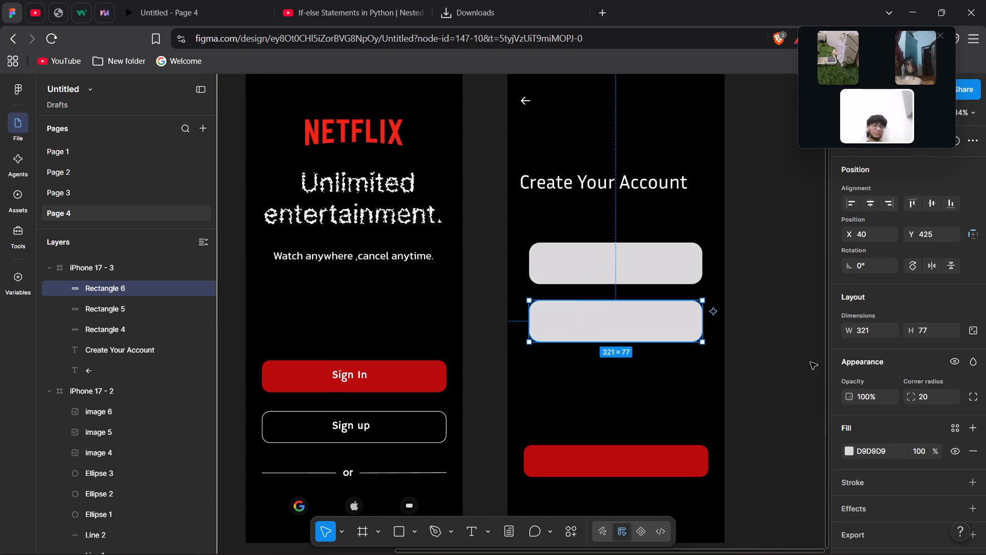
{"action": "left_click", "coordinate": [932, 398]}
{"action": "key", "text": "BackSpace"}
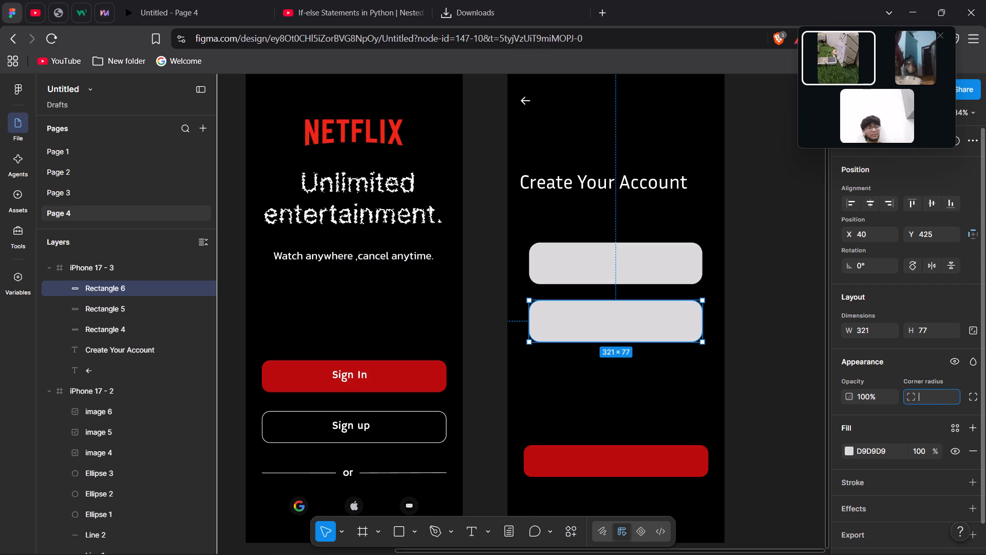
{"action": "type", "text": "15"}
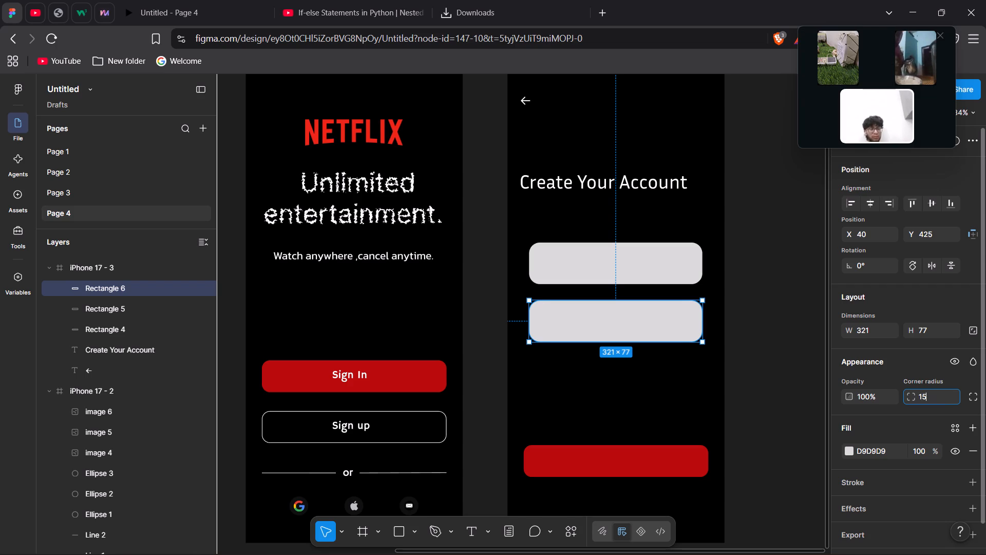
{"action": "key", "text": "Return"}
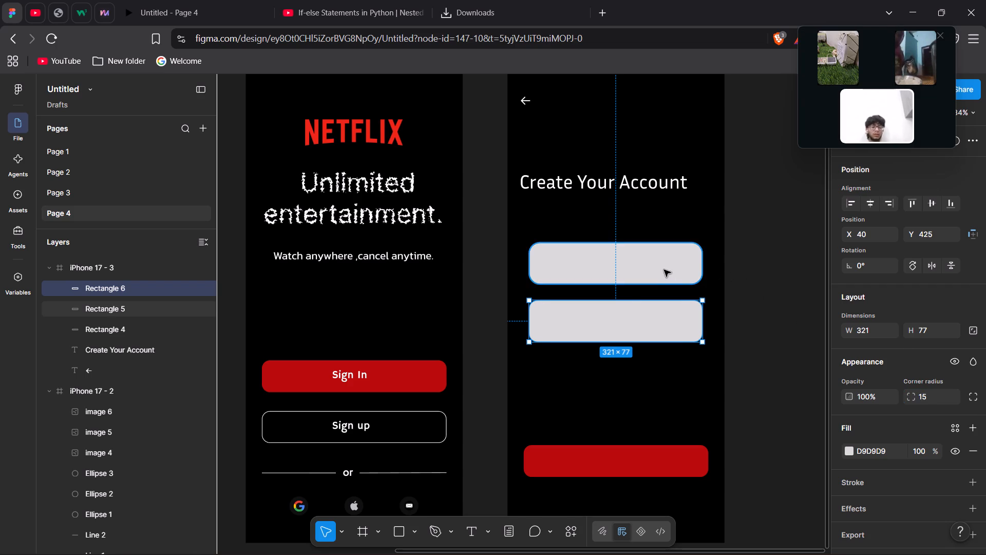
Set the upper grey rectangle's corner radius to 15.
{"action": "left_click", "coordinate": [664, 270]}
{"action": "left_click", "coordinate": [933, 396]}
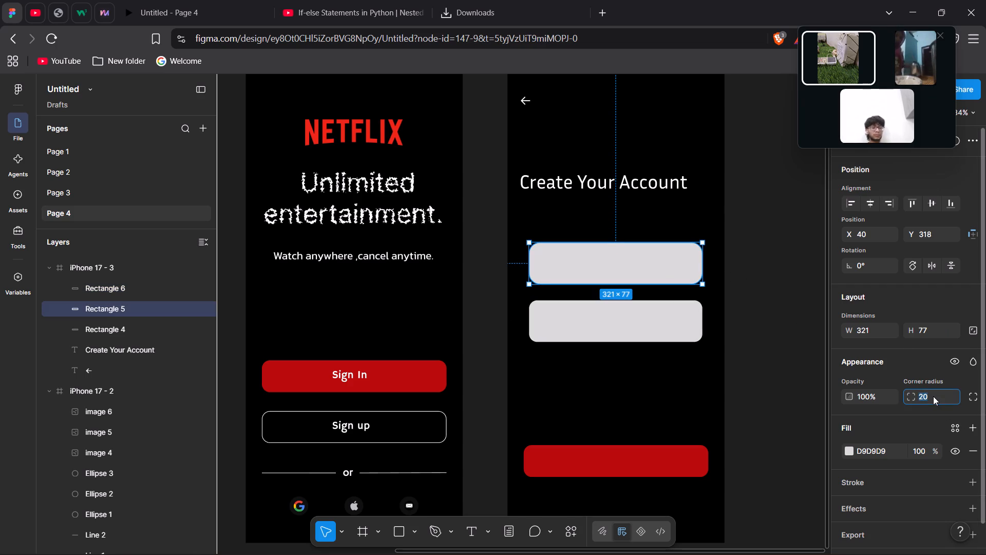
{"action": "key", "text": "BackSpace"}
{"action": "type", "text": "15"}
{"action": "key", "text": "Return"}
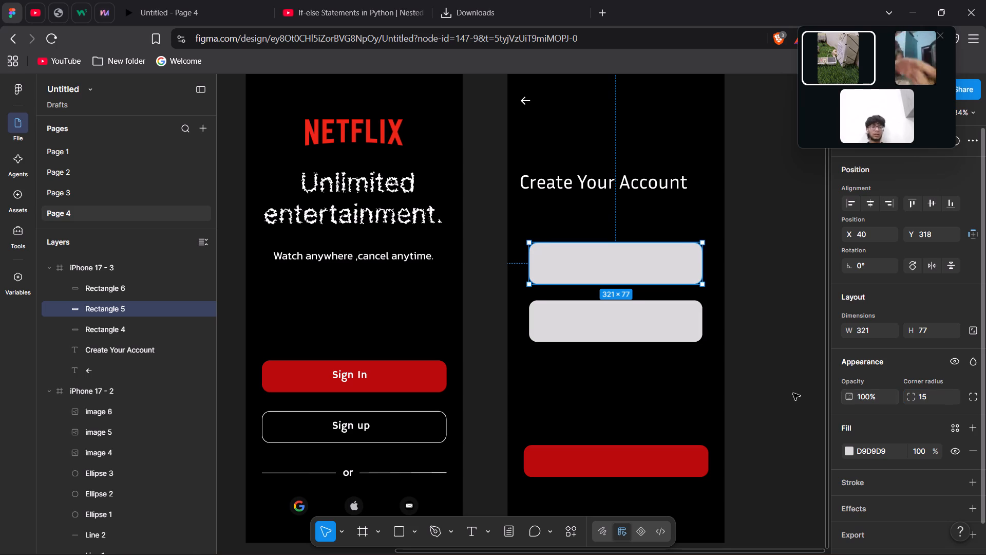
{"action": "left_click", "coordinate": [780, 323]}
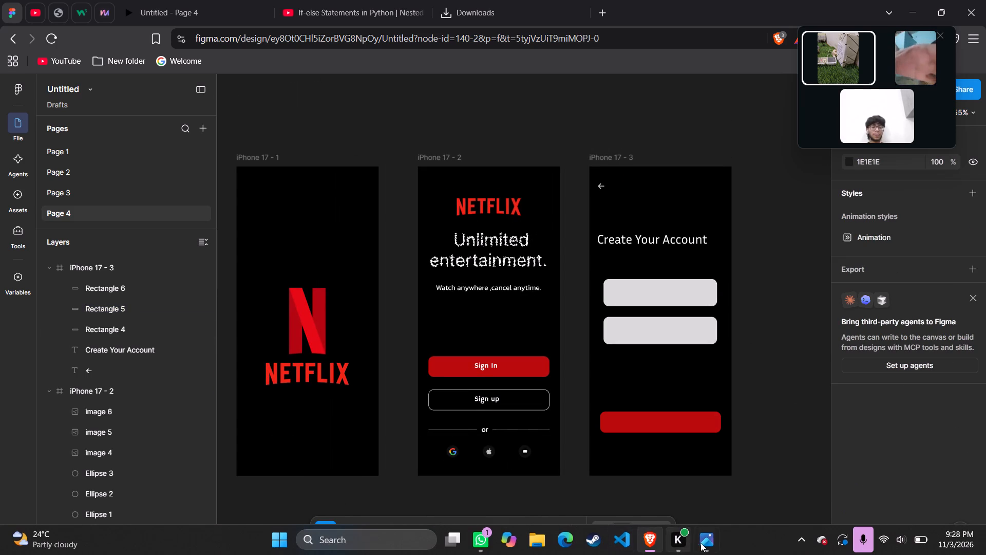
Check the Create / Verify Account screen in the mockup image and, back in Figma, move the red button up to about Y 584.
{"action": "left_click", "coordinate": [709, 546]}
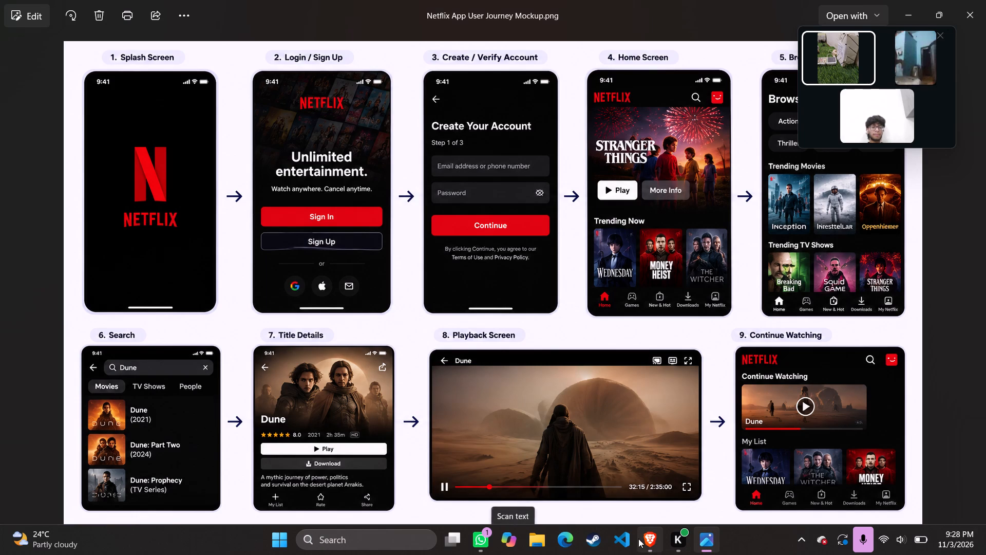
{"action": "left_click", "coordinate": [647, 539]}
{"action": "left_click_drag", "start_coordinate": [662, 430], "coordinate": [661, 389]}
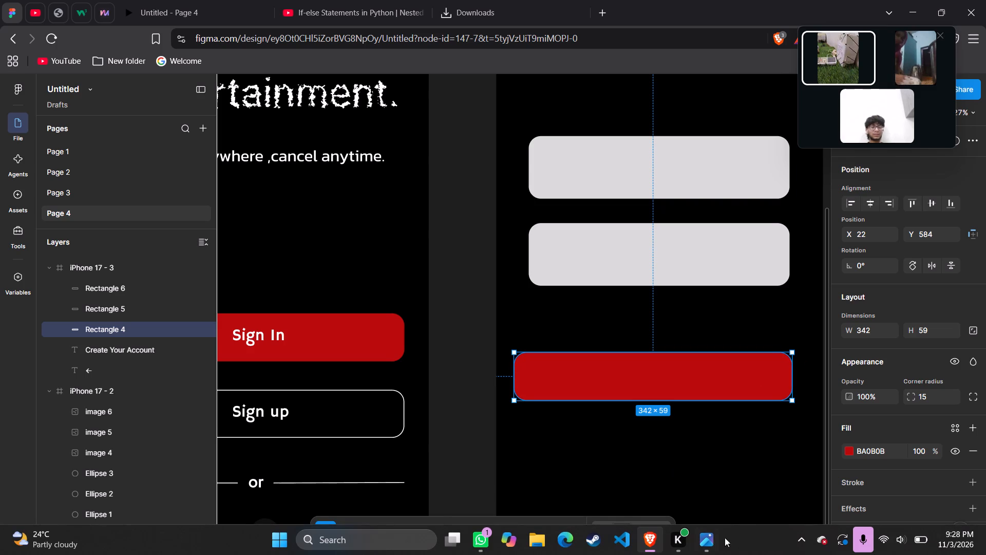
Recheck the mockup image and, back in Figma, narrow the red button to 321 wide at X 40, flush with the grey rectangles' side edges.
{"action": "left_click", "coordinate": [711, 541]}
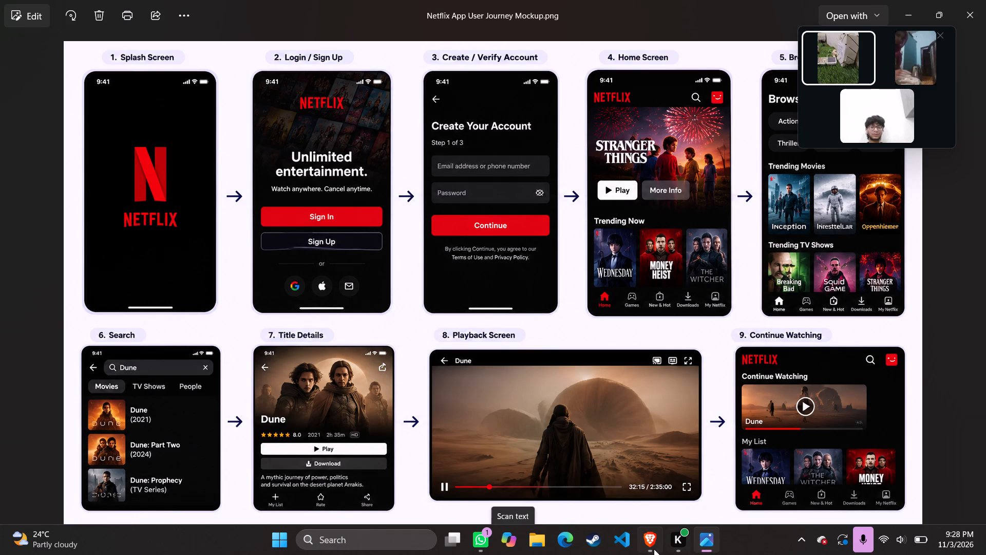
{"action": "left_click", "coordinate": [648, 549]}
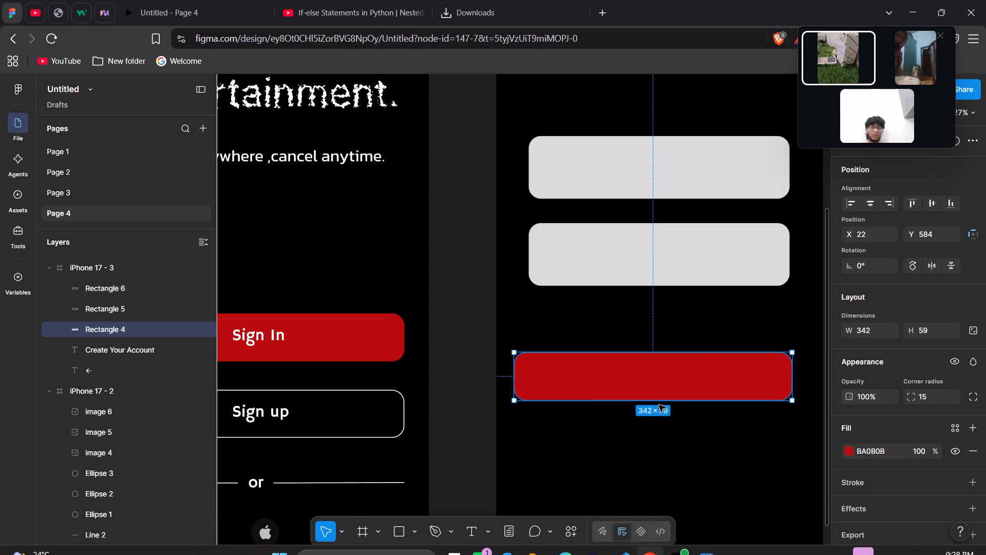
{"action": "left_click_drag", "start_coordinate": [518, 380], "coordinate": [524, 380]}
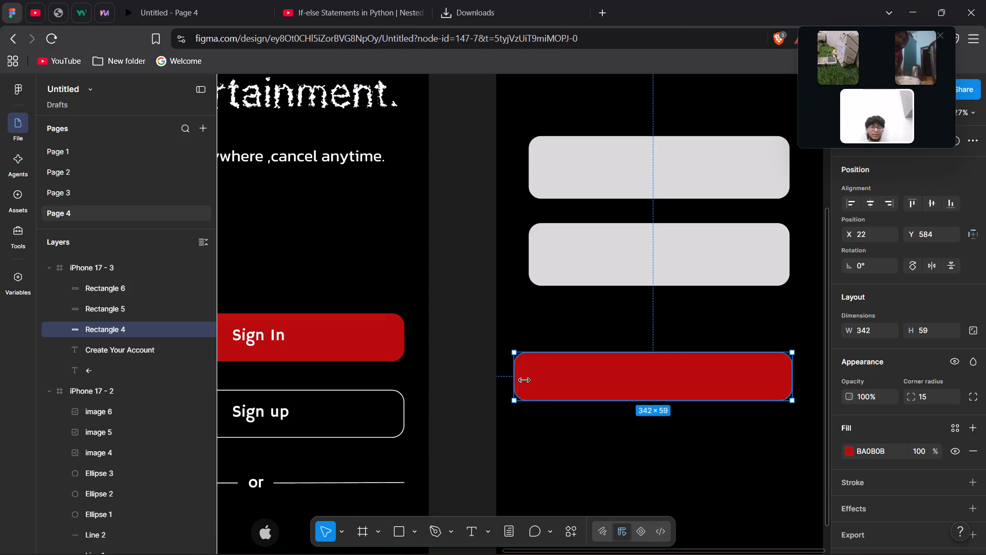
{"action": "left_click_drag", "start_coordinate": [524, 380], "coordinate": [530, 380]}
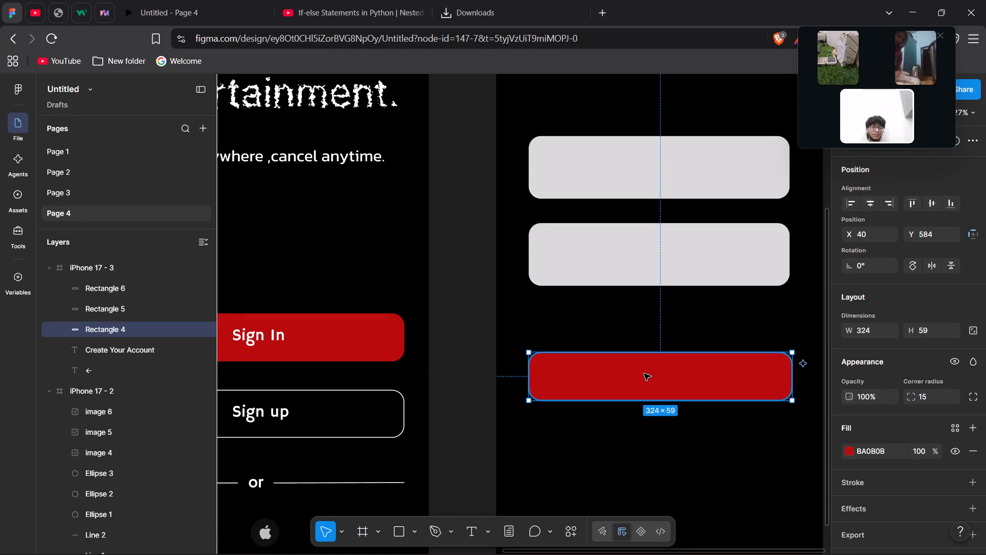
{"action": "left_click", "coordinate": [653, 377]}
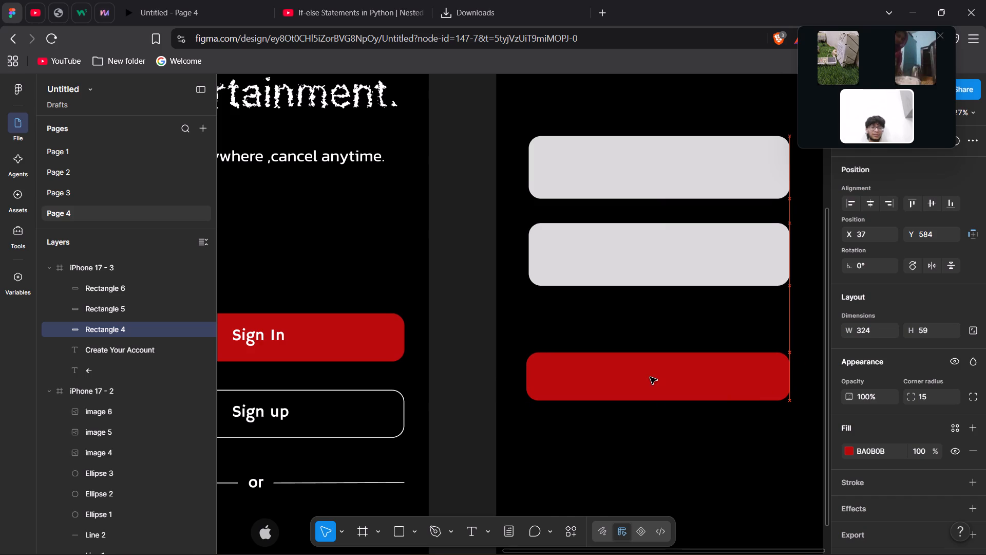
{"action": "left_click_drag", "start_coordinate": [525, 381], "coordinate": [531, 381]}
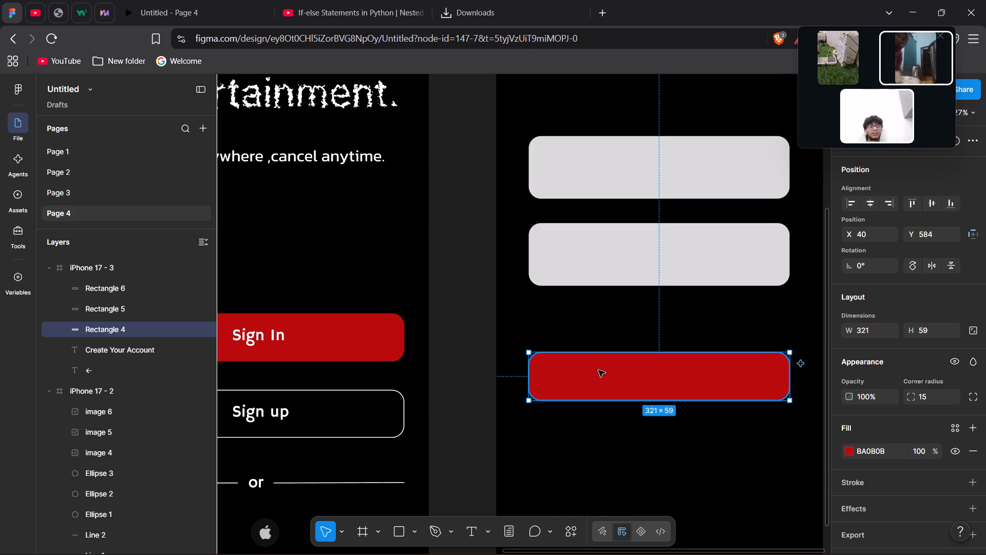
Move the red button closer to the lower grey rectangle, to about Y 564, keeping it at X 40.
{"action": "left_click", "coordinate": [633, 372]}
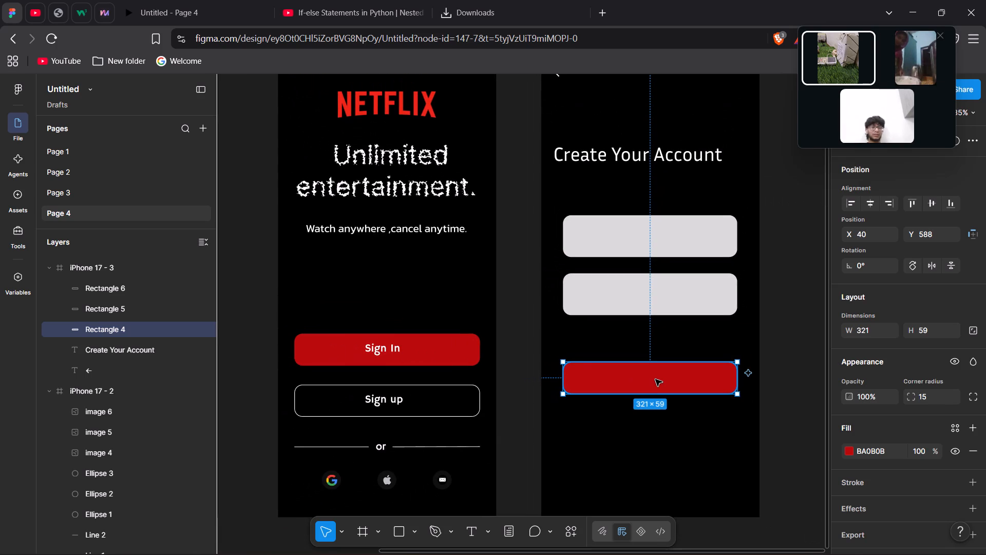
{"action": "left_click_drag", "start_coordinate": [655, 379], "coordinate": [655, 376]}
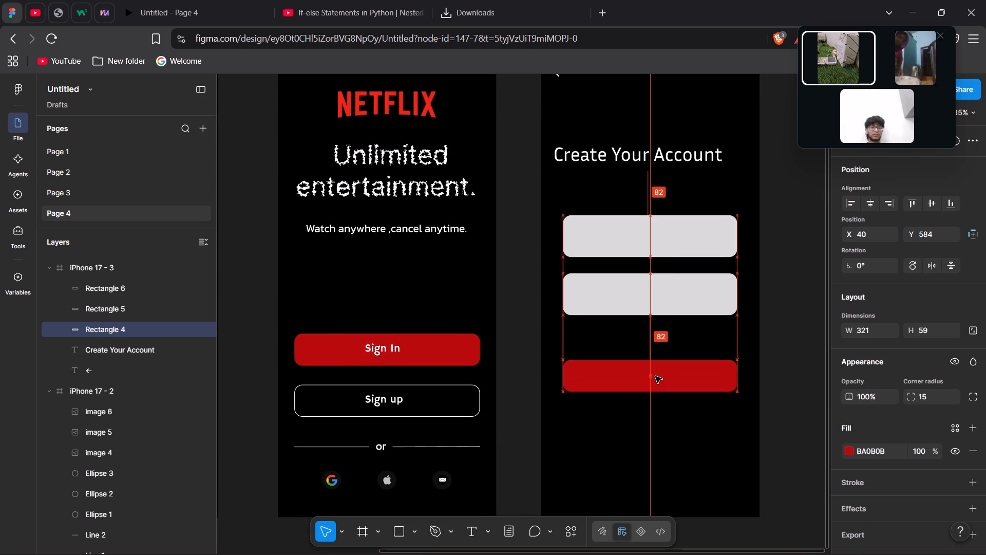
{"action": "left_click_drag", "start_coordinate": [655, 376], "coordinate": [655, 368]}
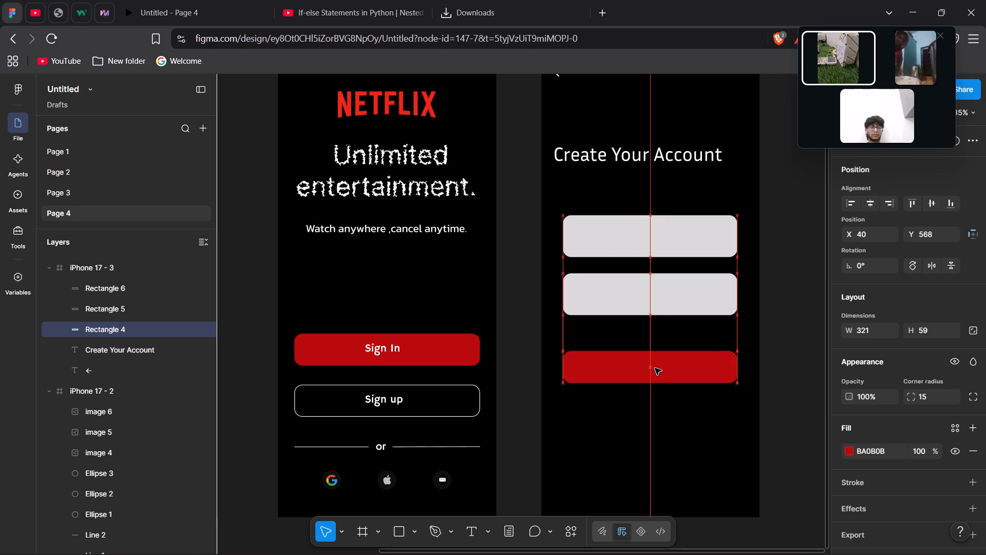
{"action": "left_click_drag", "start_coordinate": [655, 368], "coordinate": [655, 366]}
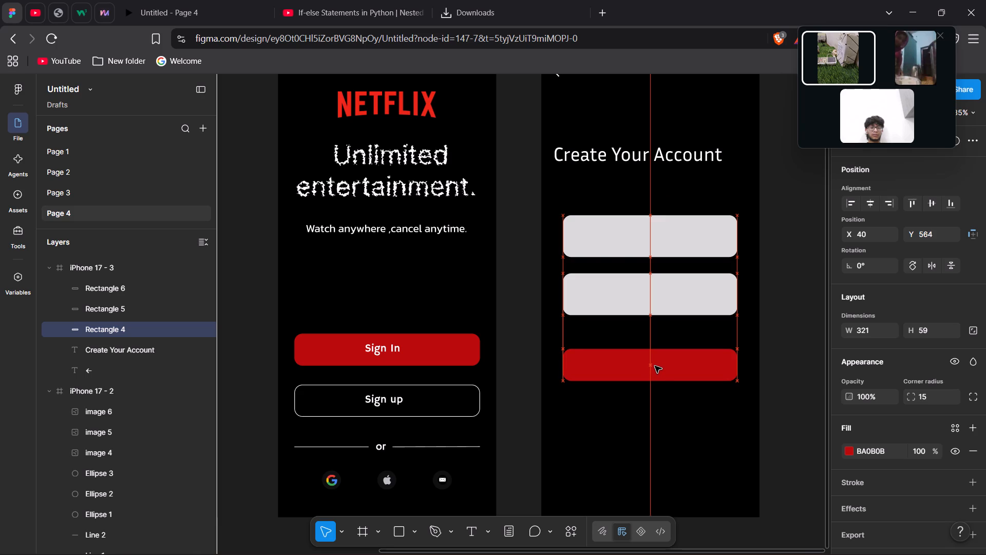
{"action": "left_click_drag", "start_coordinate": [655, 366], "coordinate": [655, 366]}
{"action": "left_click", "coordinate": [799, 356]}
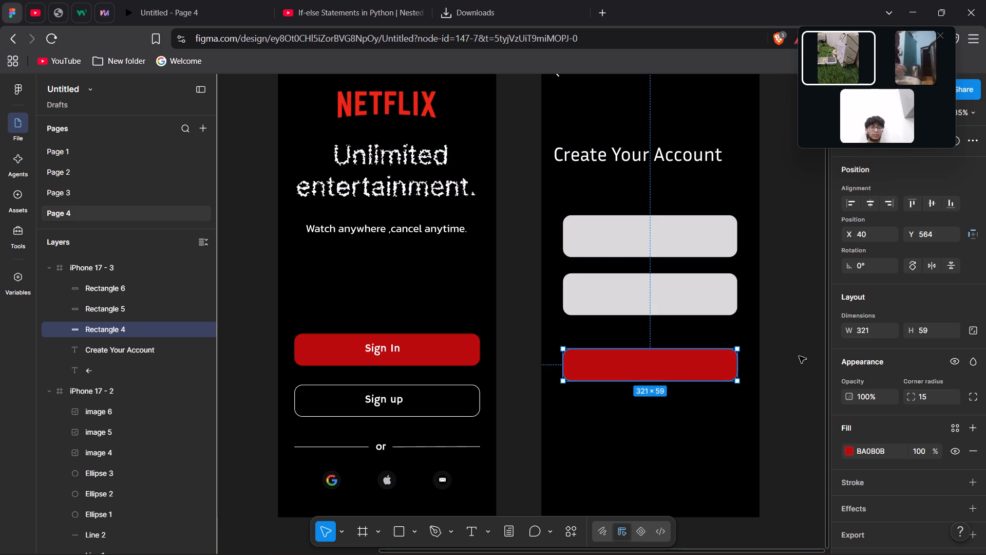
Darken the upper grey rectangle's fill to the dark grey 383838.
{"action": "scroll", "coordinate": [799, 356], "scroll_direction": "left", "scroll_amount": 1}
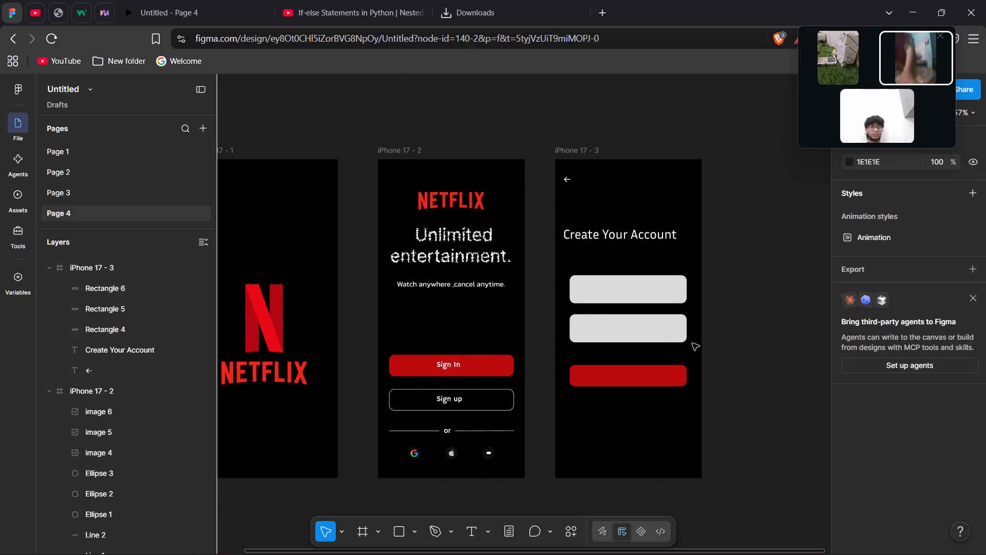
{"action": "left_click", "coordinate": [647, 288]}
{"action": "scroll", "coordinate": [894, 482], "scroll_direction": "down", "scroll_amount": 1}
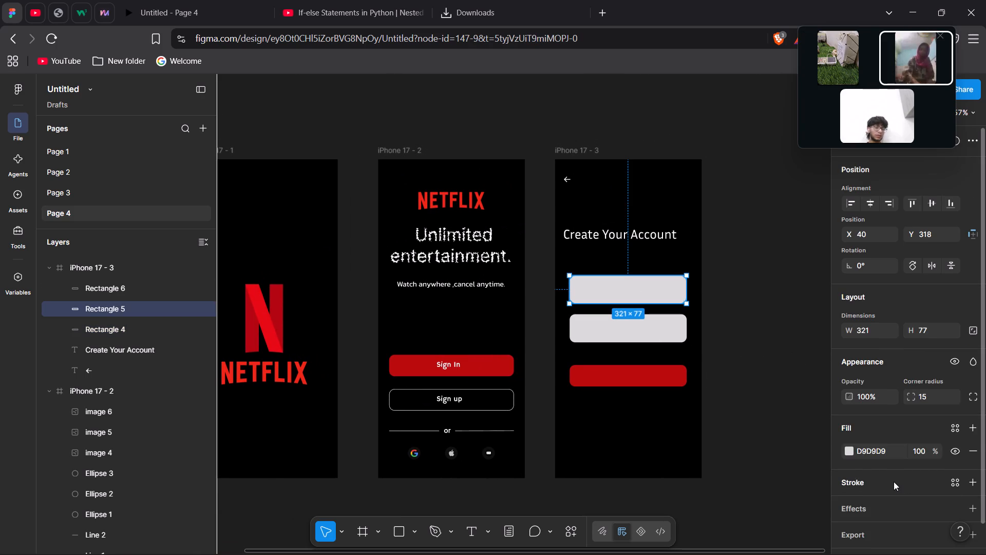
{"action": "scroll", "coordinate": [894, 482], "scroll_direction": "down", "scroll_amount": 1}
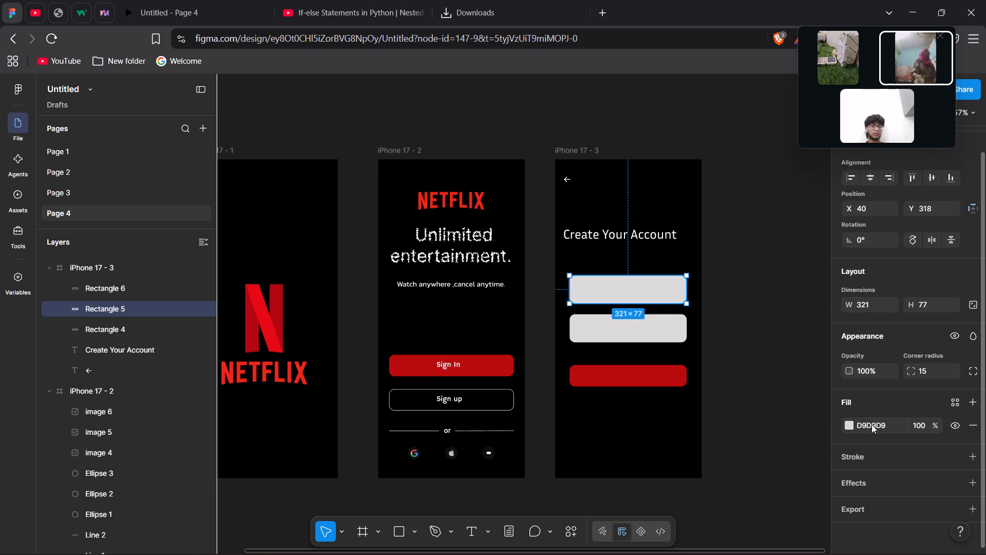
{"action": "left_click", "coordinate": [851, 424]}
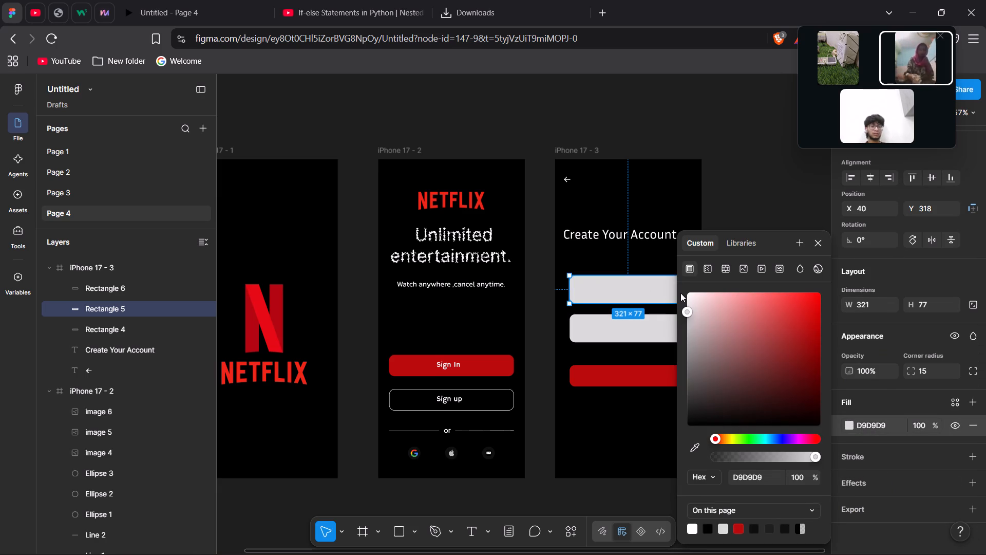
{"action": "left_click_drag", "start_coordinate": [690, 313], "coordinate": [685, 383]}
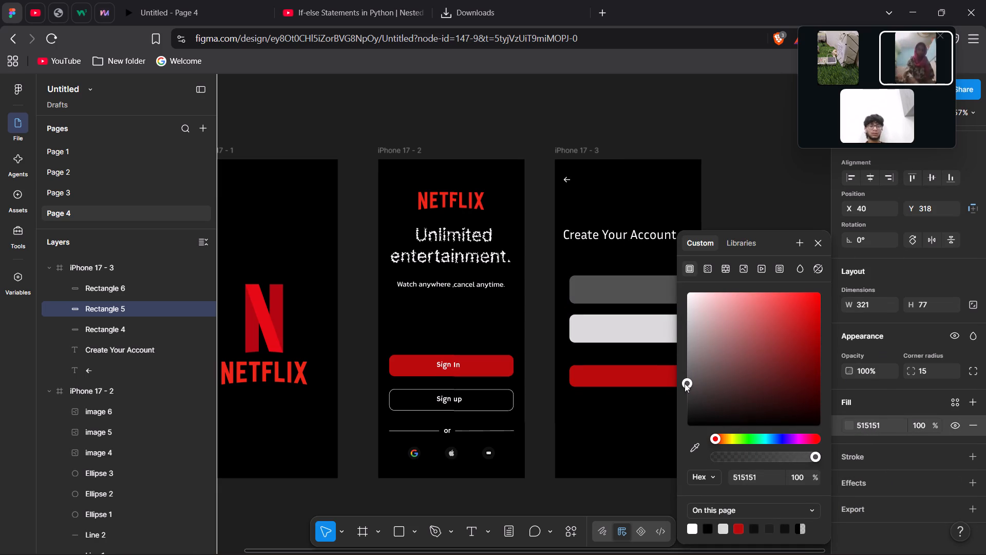
{"action": "left_click_drag", "start_coordinate": [685, 383], "coordinate": [687, 400]}
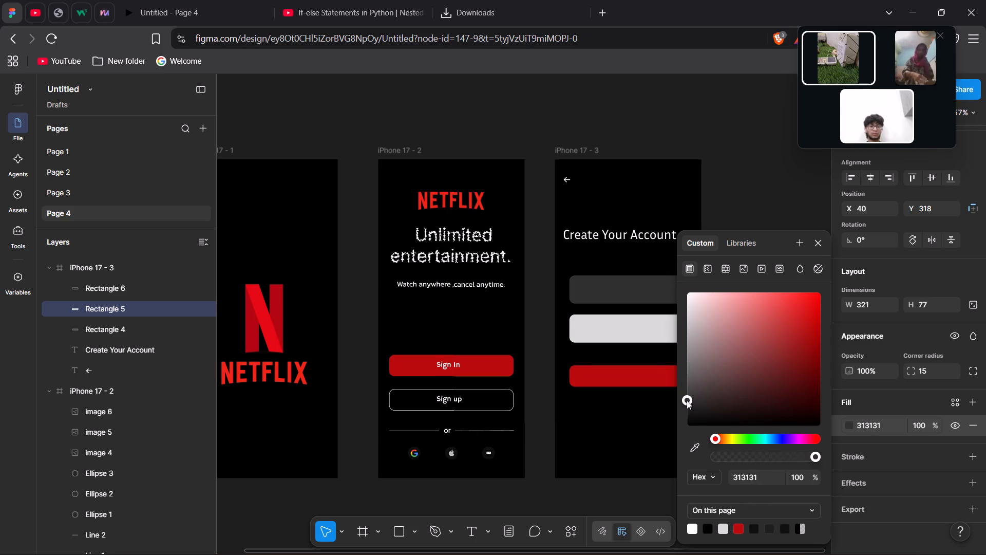
{"action": "left_click_drag", "start_coordinate": [687, 400], "coordinate": [686, 391]}
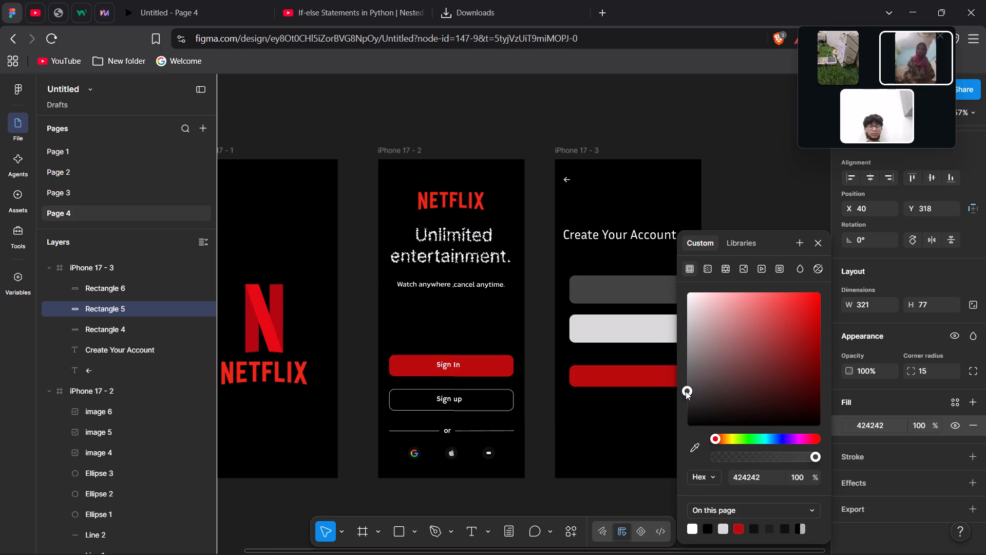
{"action": "left_click_drag", "start_coordinate": [686, 391], "coordinate": [685, 394]}
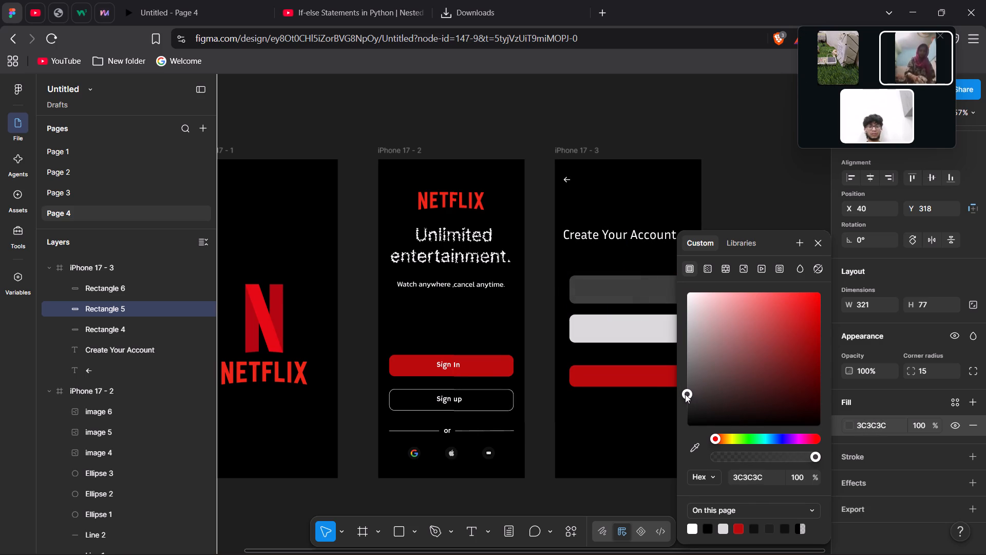
{"action": "left_click_drag", "start_coordinate": [685, 394], "coordinate": [686, 396]}
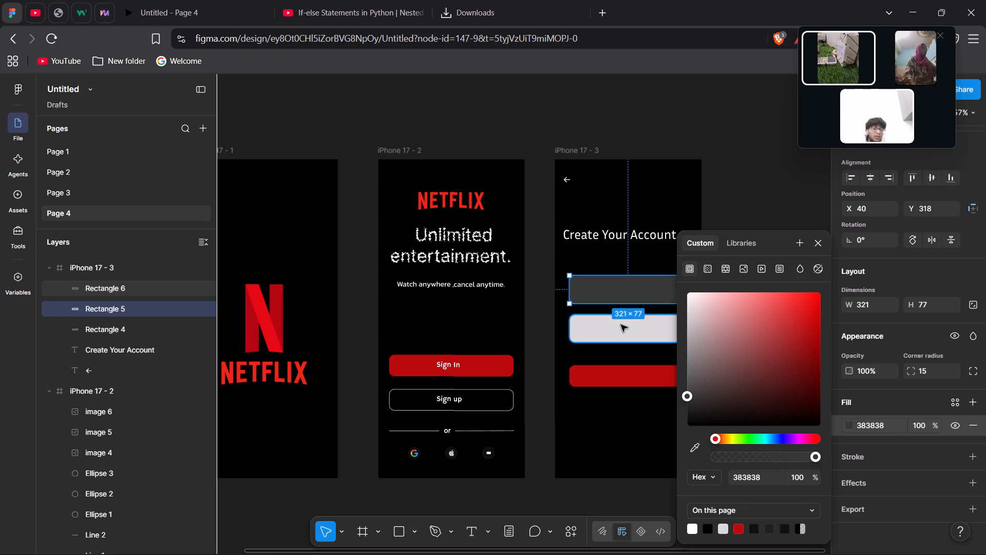
Set the lower grey rectangle's fill to the same dark grey, 383838.
{"action": "left_click", "coordinate": [621, 325]}
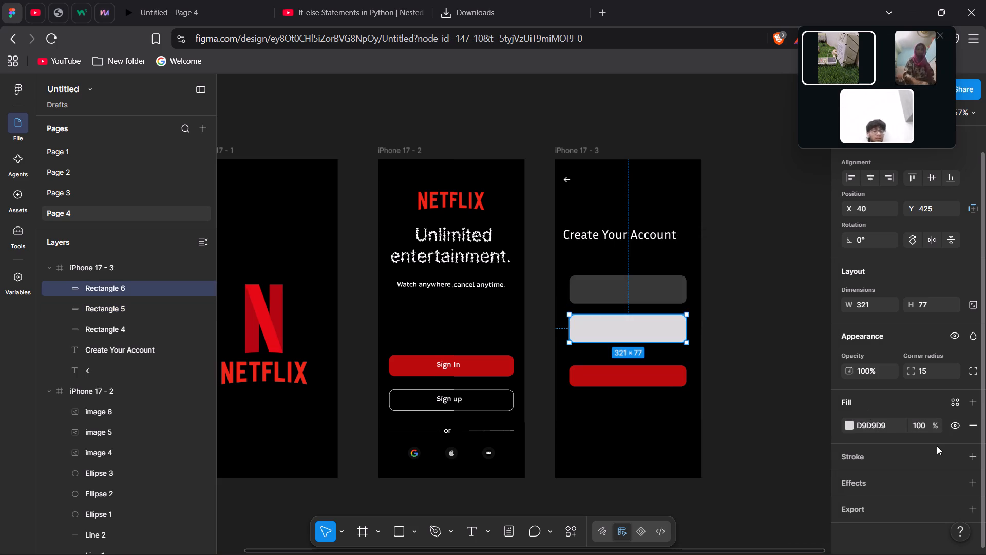
{"action": "left_click", "coordinate": [892, 426]}
{"action": "key", "text": "BackSpace"}
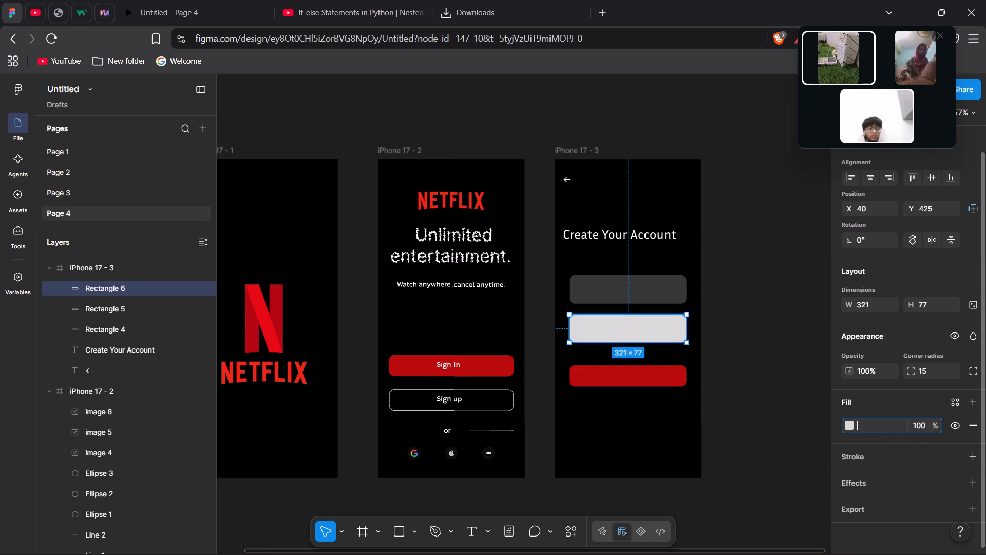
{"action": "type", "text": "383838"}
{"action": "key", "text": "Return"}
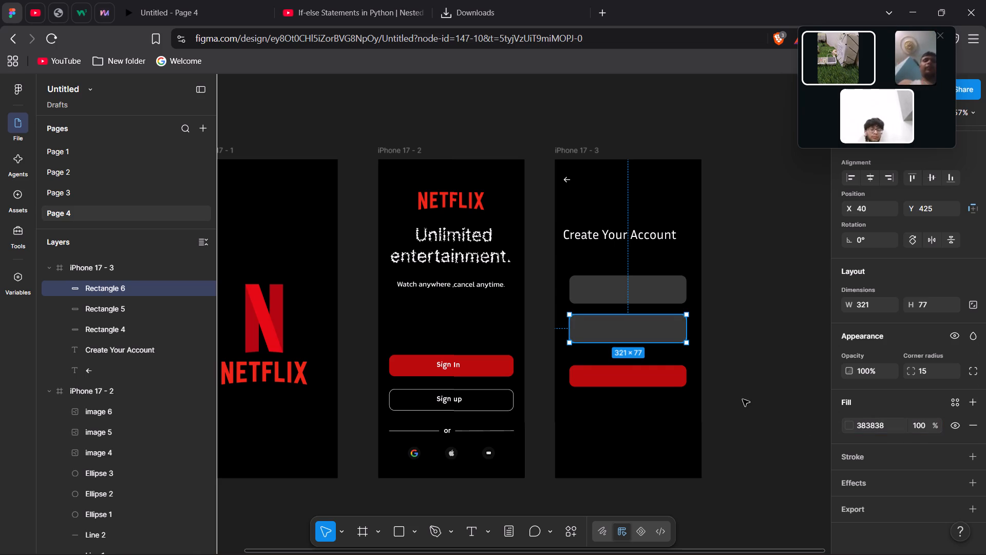
{"action": "left_click", "coordinate": [722, 354]}
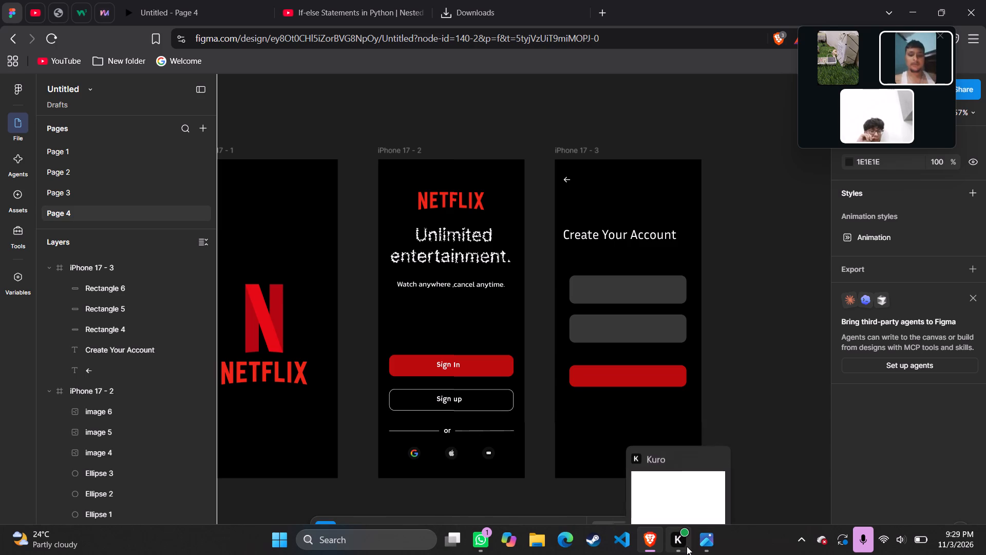
Check the Continue button in the mockup image and, back in Figma, stretch the red button downward to about 66 high.
{"action": "left_click", "coordinate": [706, 546]}
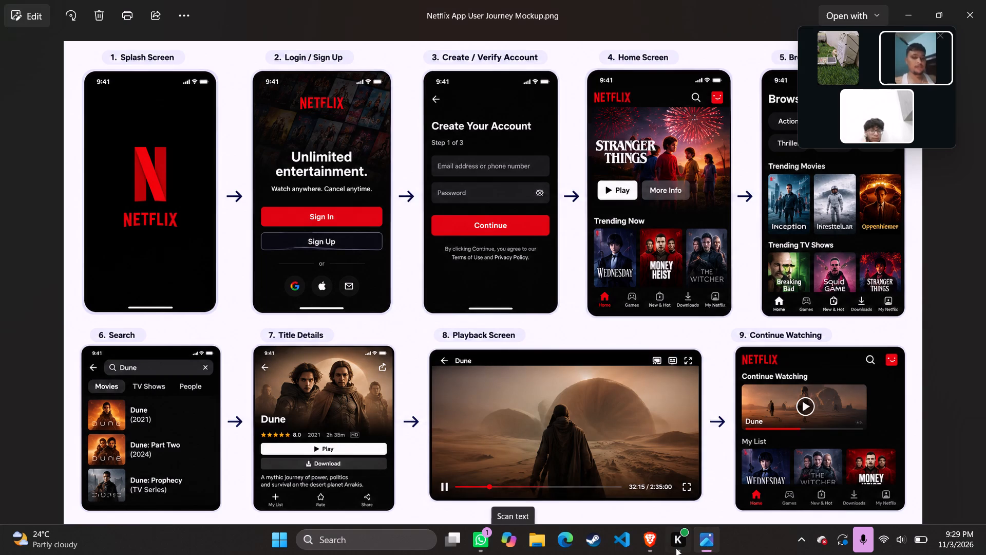
{"action": "left_click", "coordinate": [653, 546]}
{"action": "left_click", "coordinate": [611, 376]}
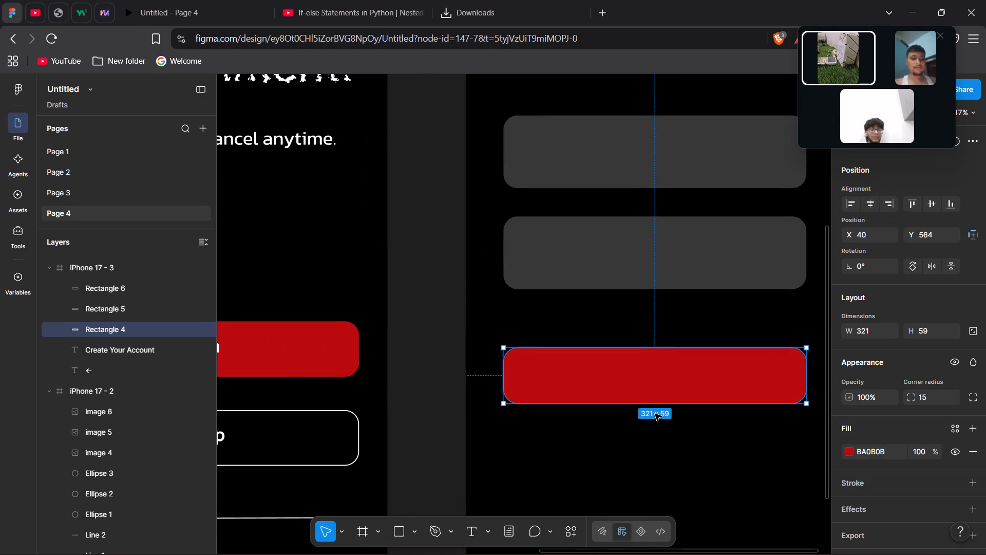
{"action": "left_click_drag", "start_coordinate": [658, 403], "coordinate": [658, 409]}
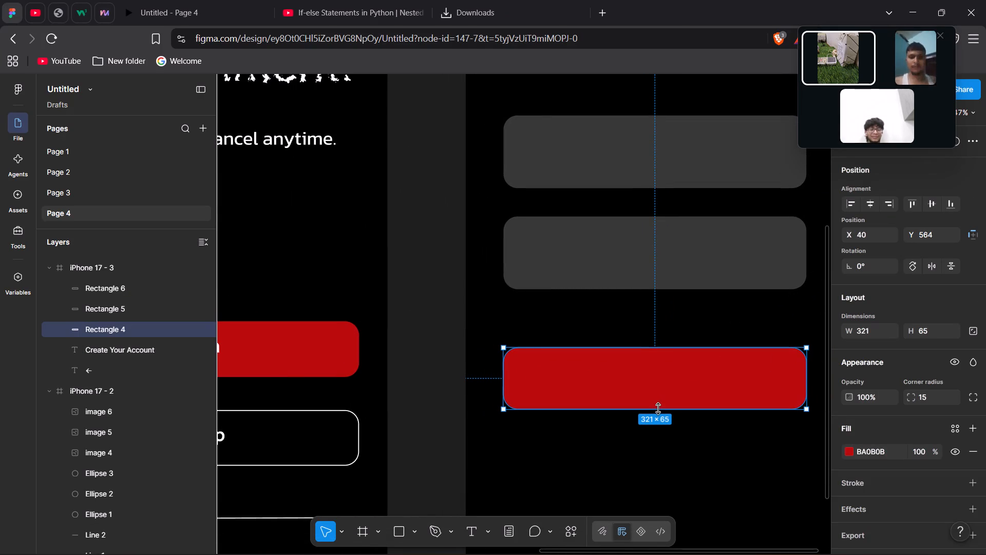
{"action": "left_click_drag", "start_coordinate": [658, 409], "coordinate": [658, 410]}
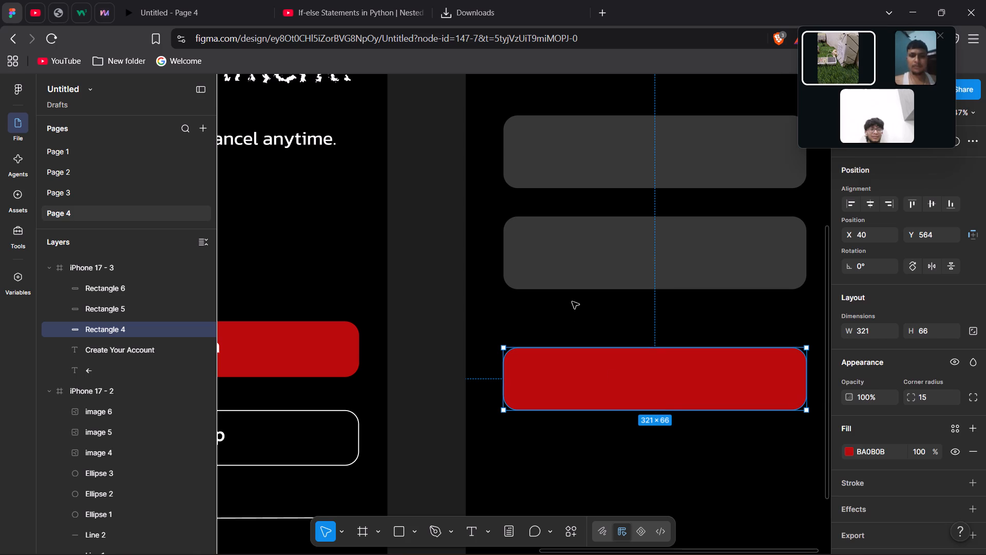
{"action": "left_click", "coordinate": [798, 311]}
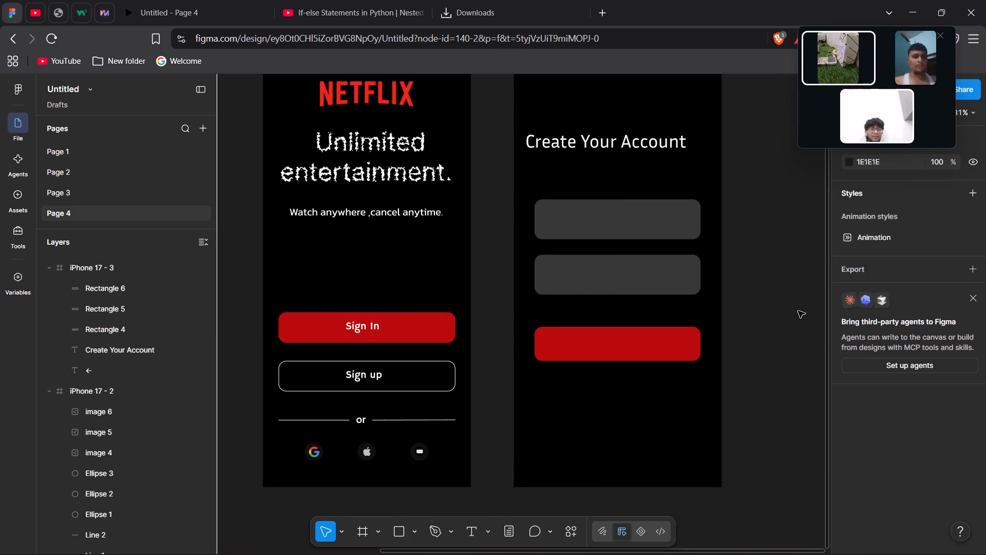
{"action": "scroll", "coordinate": [798, 311], "scroll_direction": "up", "scroll_amount": 1}
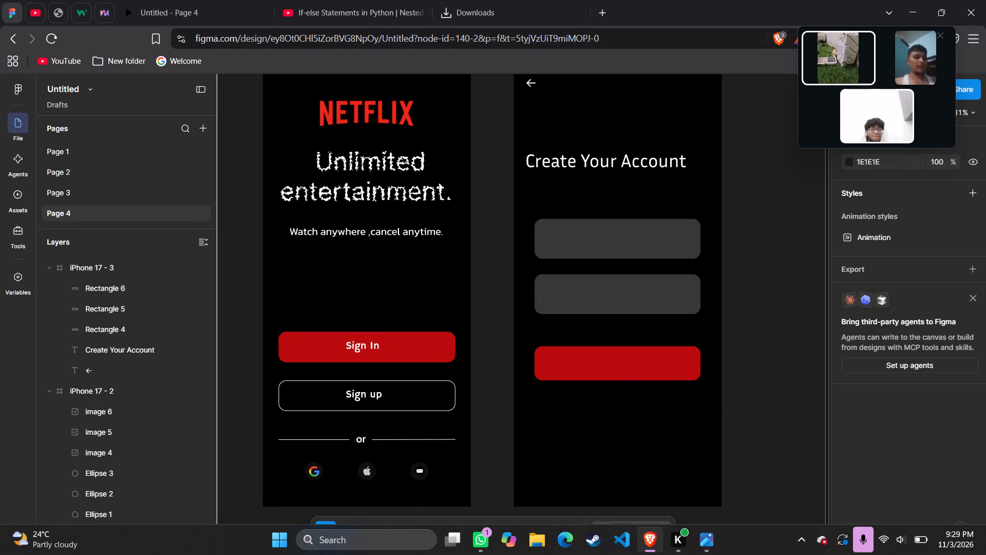
Check the Create Your Account fields in the mockup image and, back in Figma, draw a text box about 285 × 47 inside the upper grey rectangle.
{"action": "left_click", "coordinate": [707, 552]}
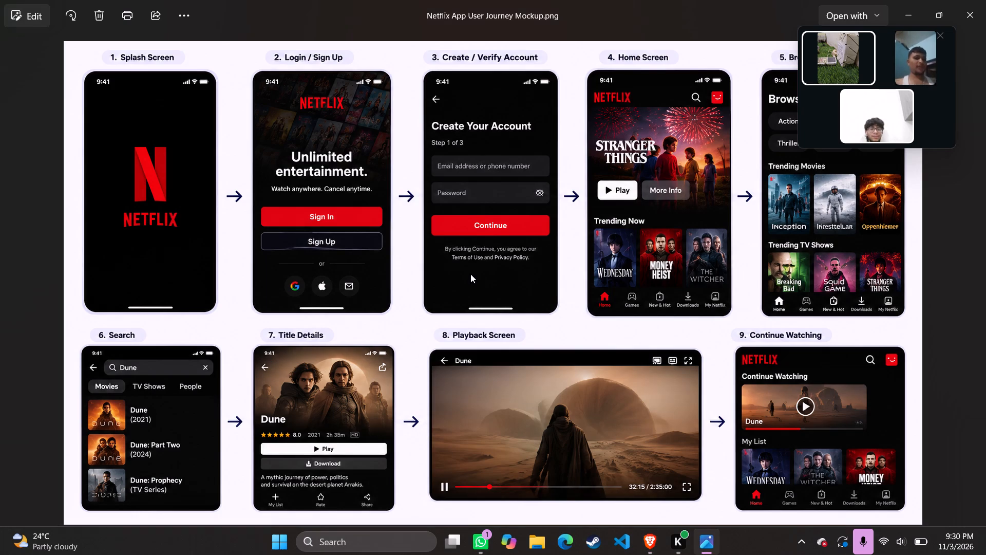
{"action": "scroll", "coordinate": [470, 274], "scroll_direction": "up", "scroll_amount": 5, "text": "ctrl"}
{"action": "scroll", "coordinate": [470, 274], "scroll_direction": "down", "scroll_amount": 4, "text": "ctrl"}
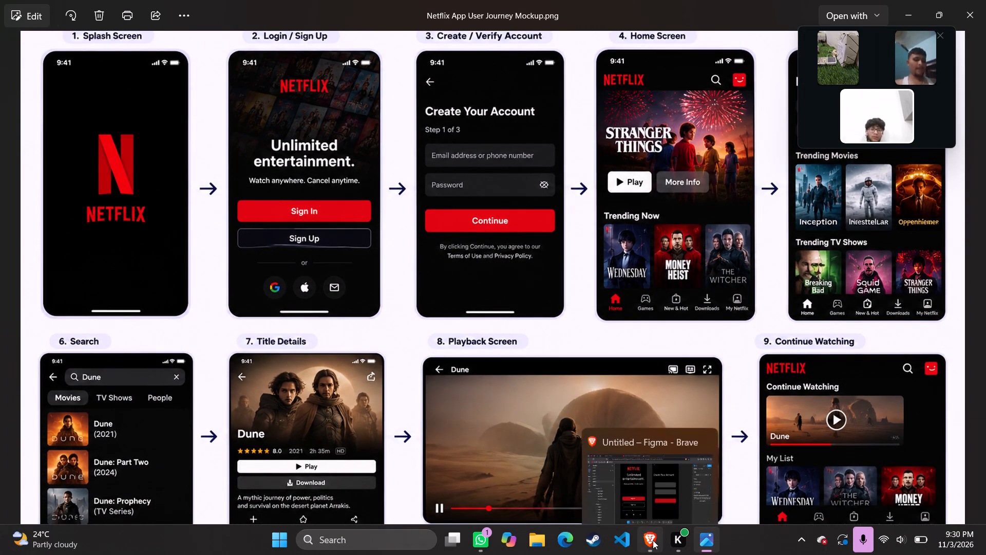
{"action": "left_click", "coordinate": [653, 540]}
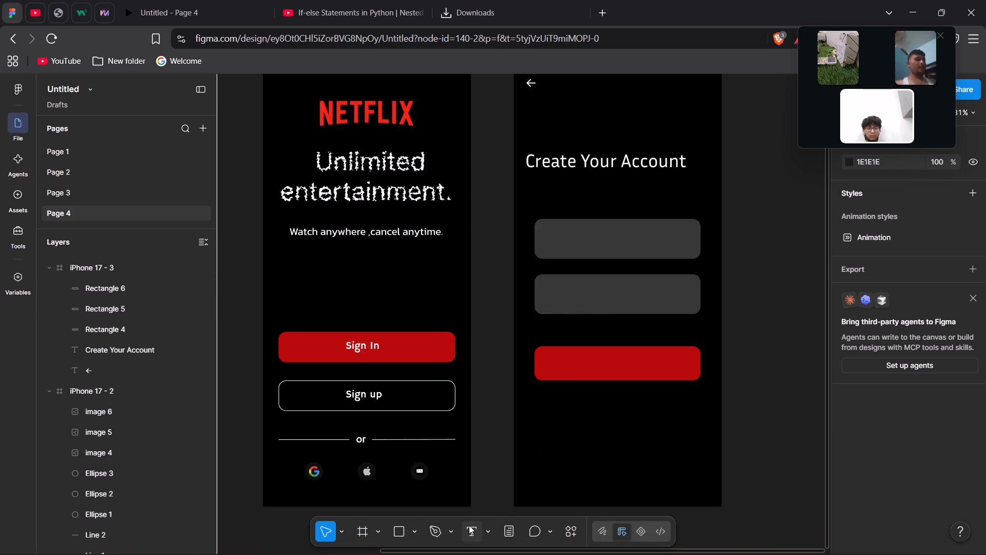
{"action": "left_click", "coordinate": [469, 526]}
{"action": "left_click_drag", "start_coordinate": [542, 227], "coordinate": [688, 253]}
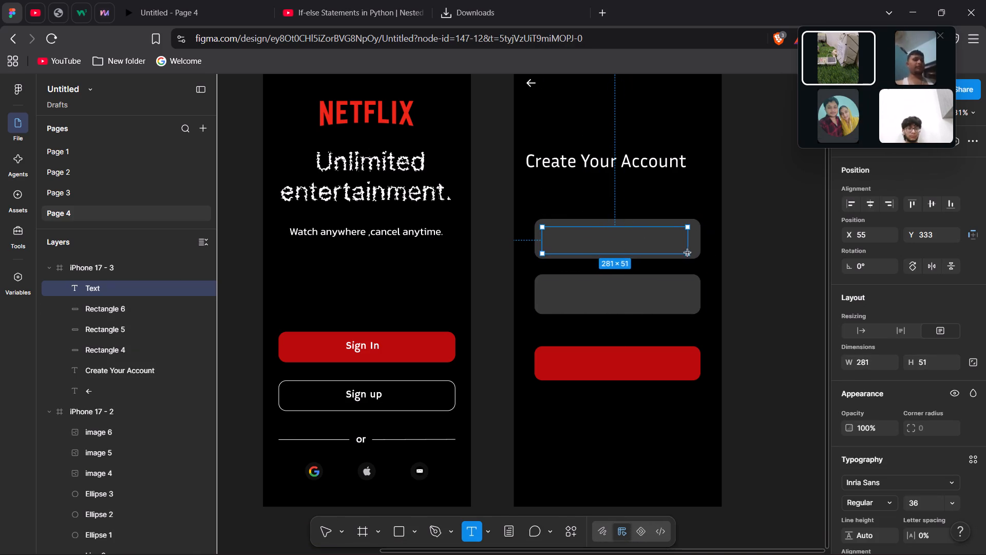
{"action": "left_click_drag", "start_coordinate": [688, 253], "coordinate": [689, 251]}
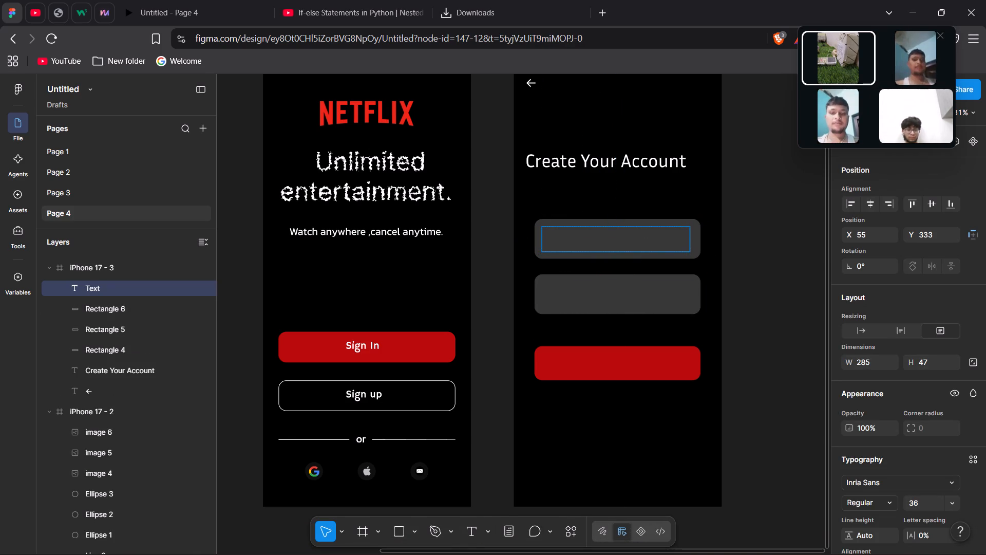
Fill the new text box with the placeholder "Email address or phone number", checking its wording against the mockup image.
{"action": "key", "text": "e"}
{"action": "key", "text": "BackSpace"}
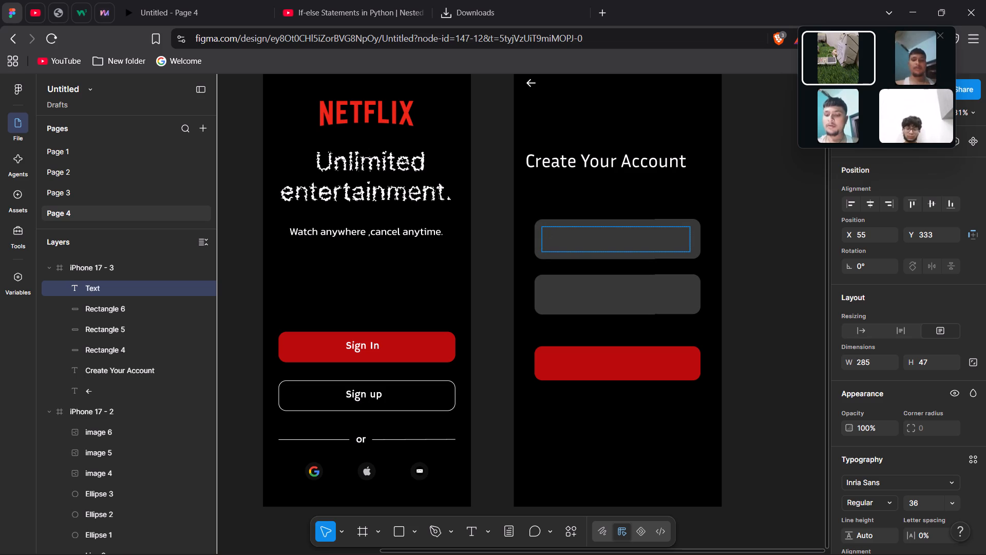
{"action": "type", "text": "Email"}
{"action": "key", "text": "space"}
{"action": "type", "text": "ad"}
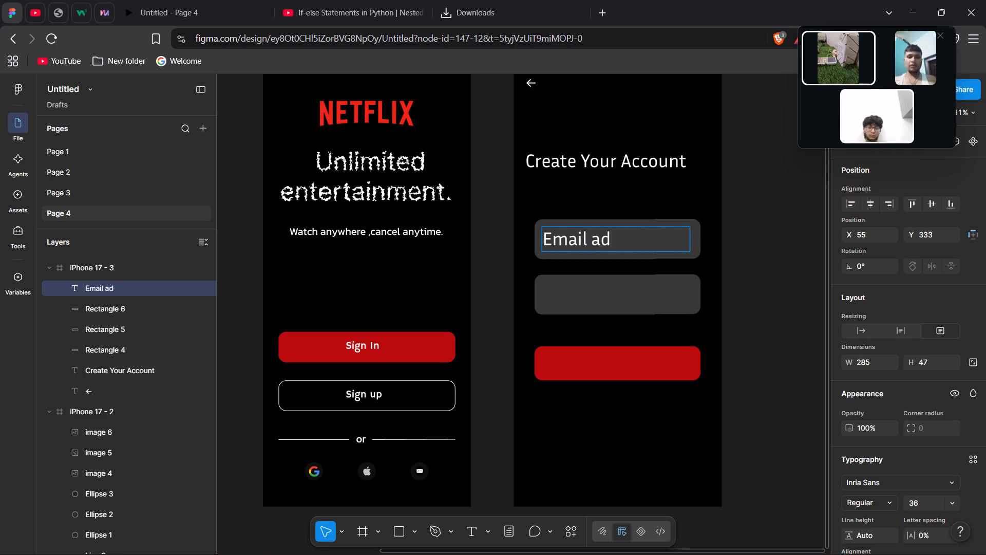
{"action": "type", "text": "dress"}
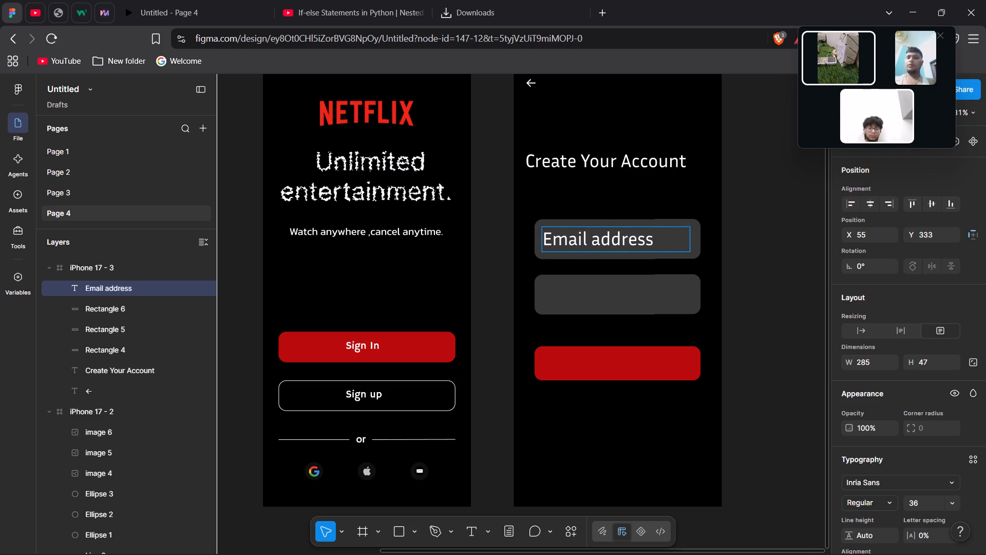
{"action": "key", "text": "space"}
{"action": "type", "text": "and"}
{"action": "key", "text": "space"}
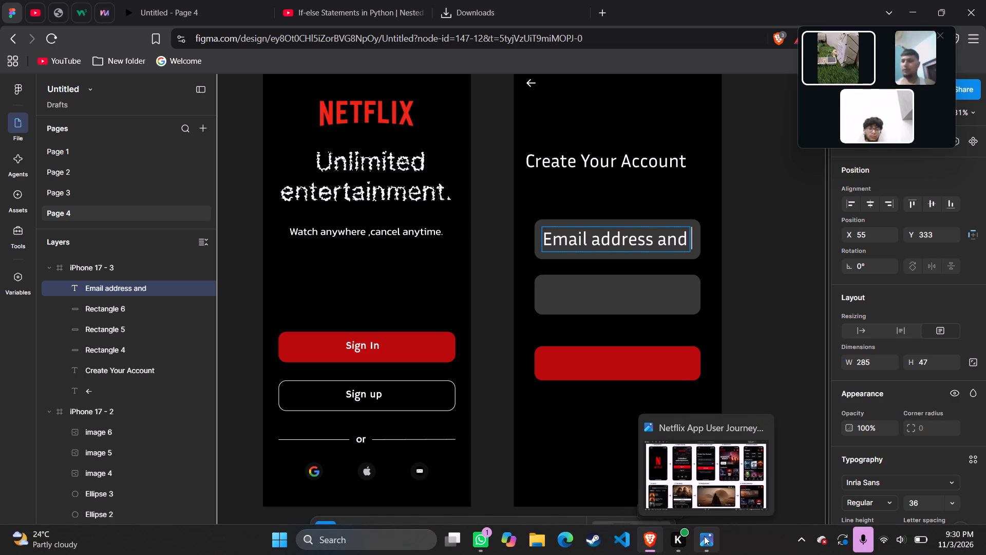
{"action": "left_click", "coordinate": [704, 536]}
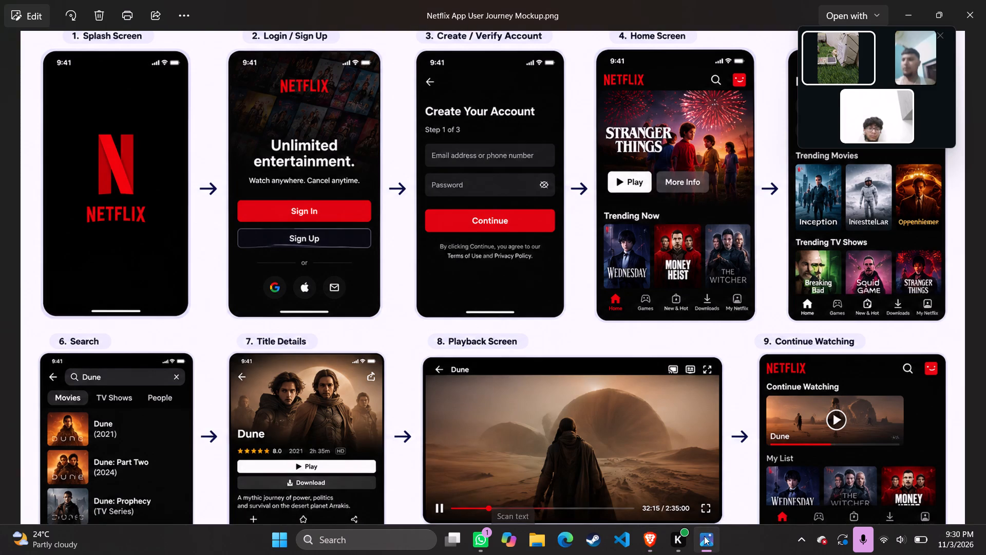
{"action": "left_click", "coordinate": [656, 544]}
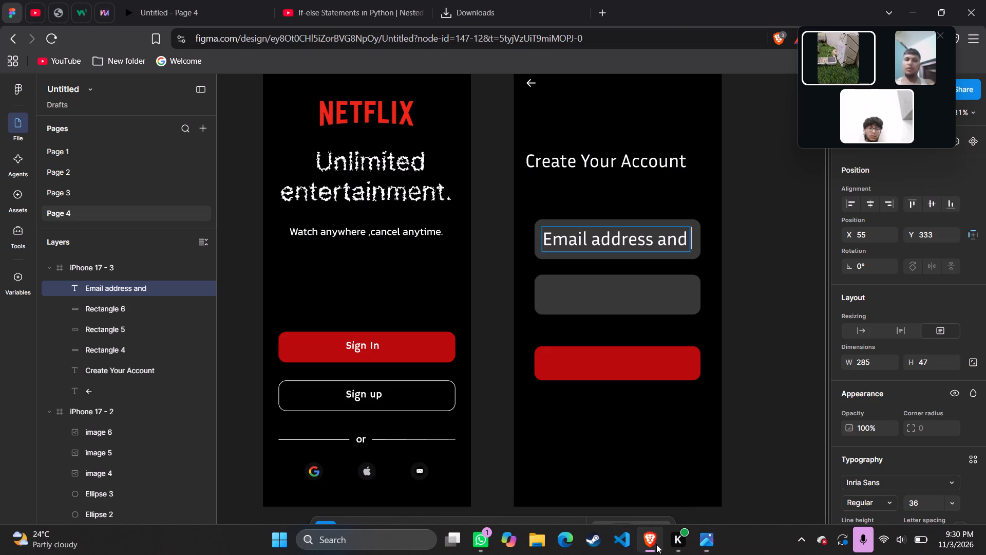
{"action": "key", "text": "BackSpace"}
{"action": "key", "text": "BackSpace"}
{"action": "key", "text": "BackSpace"}
{"action": "key", "text": "BackSpace"}
{"action": "type", "text": "or phone number"}
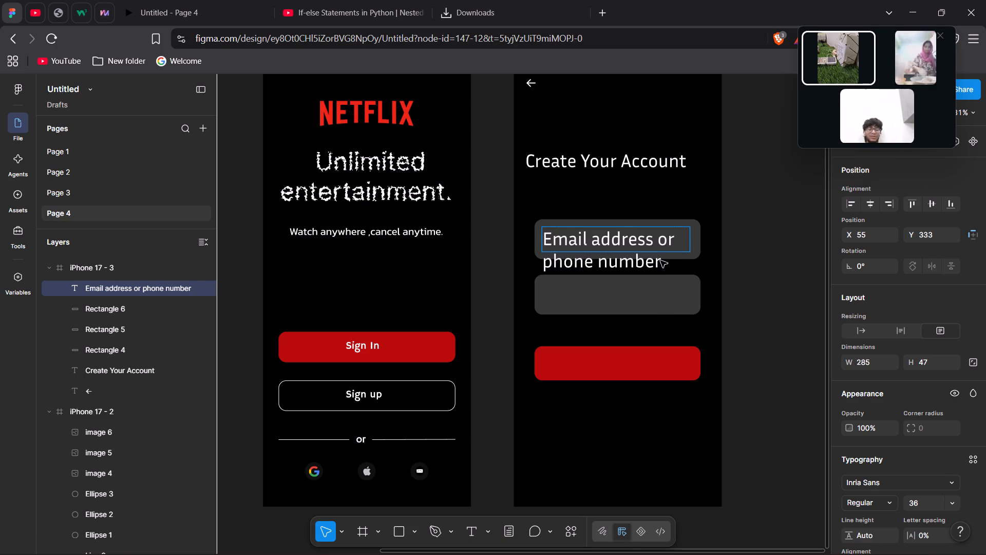
Move the placeholder text box within the upper grey rectangle to about X 68, Y 322.
{"action": "left_click_drag", "start_coordinate": [661, 261], "coordinate": [581, 235]}
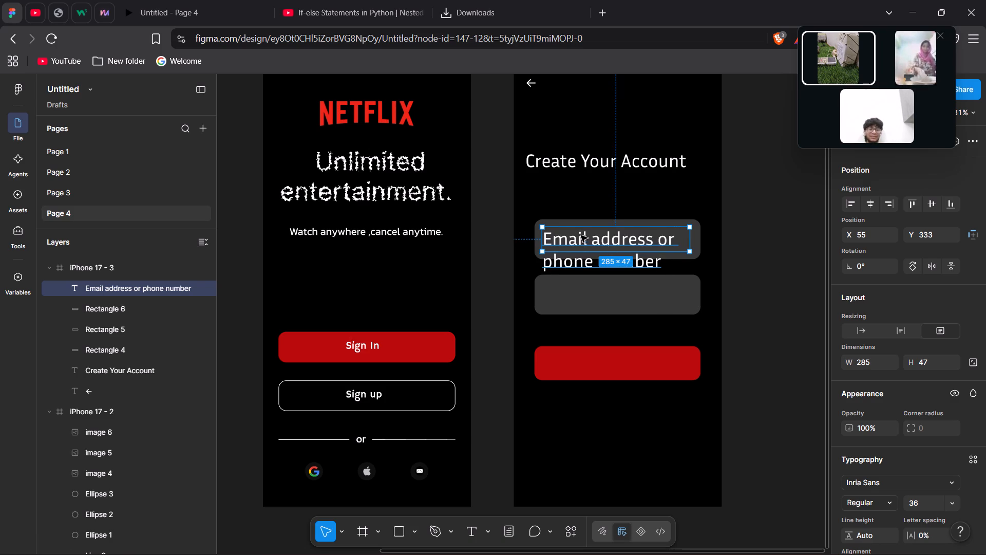
{"action": "left_click_drag", "start_coordinate": [581, 235], "coordinate": [569, 235]}
{"action": "left_click_drag", "start_coordinate": [569, 235], "coordinate": [574, 231]}
Set the font size of the whole "Email address or phone number" placeholder to 20.
{"action": "double_click", "coordinate": [558, 232]}
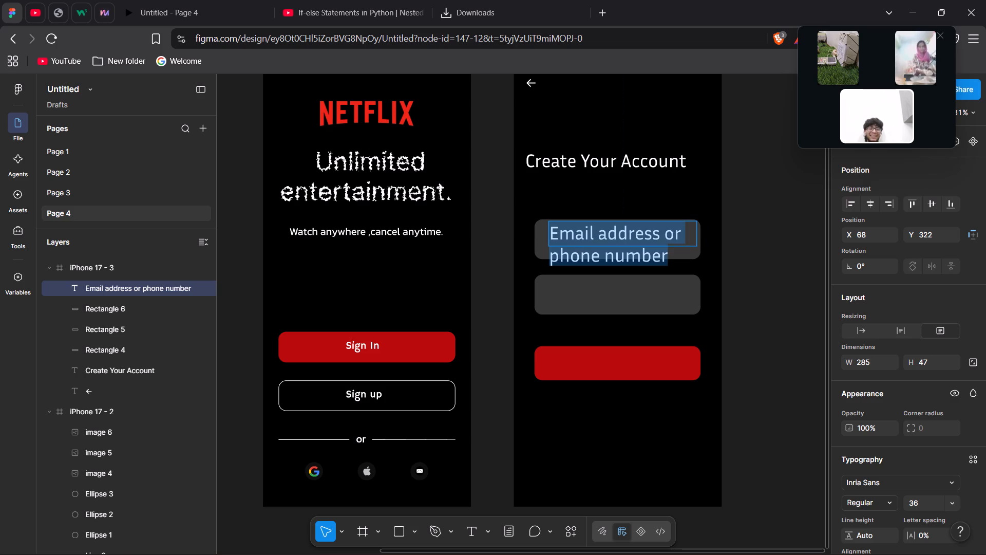
{"action": "left_click", "coordinate": [950, 504]}
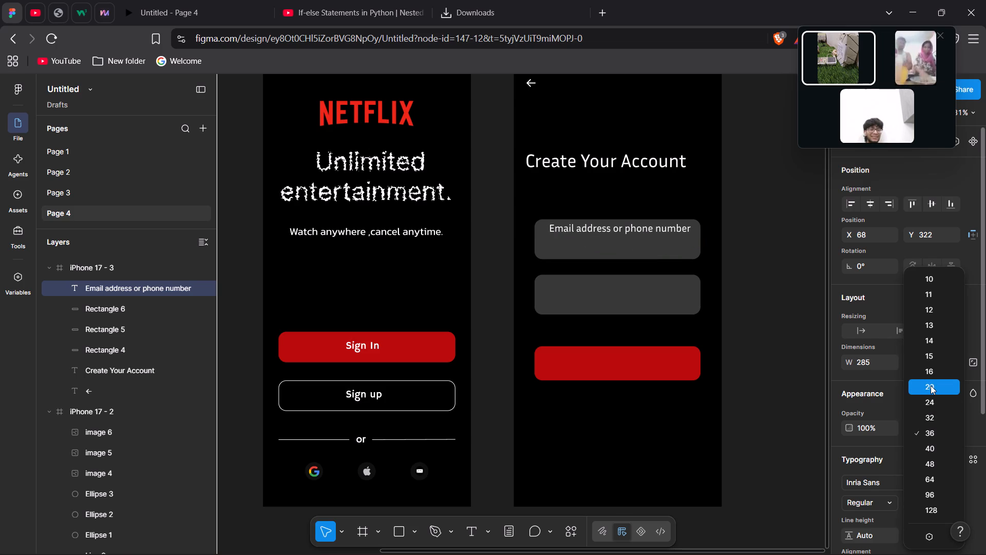
{"action": "left_click", "coordinate": [931, 385]}
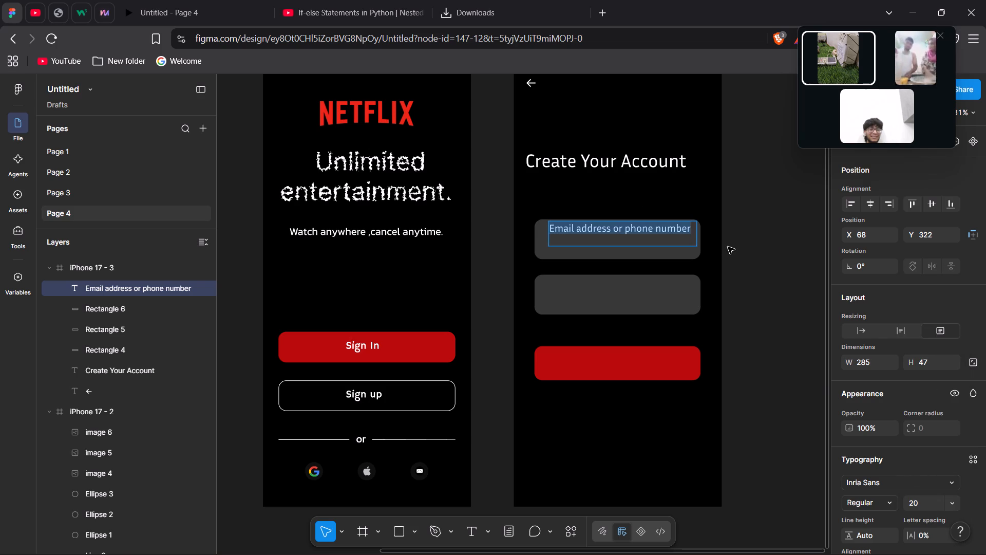
{"action": "double_click", "coordinate": [675, 241]}
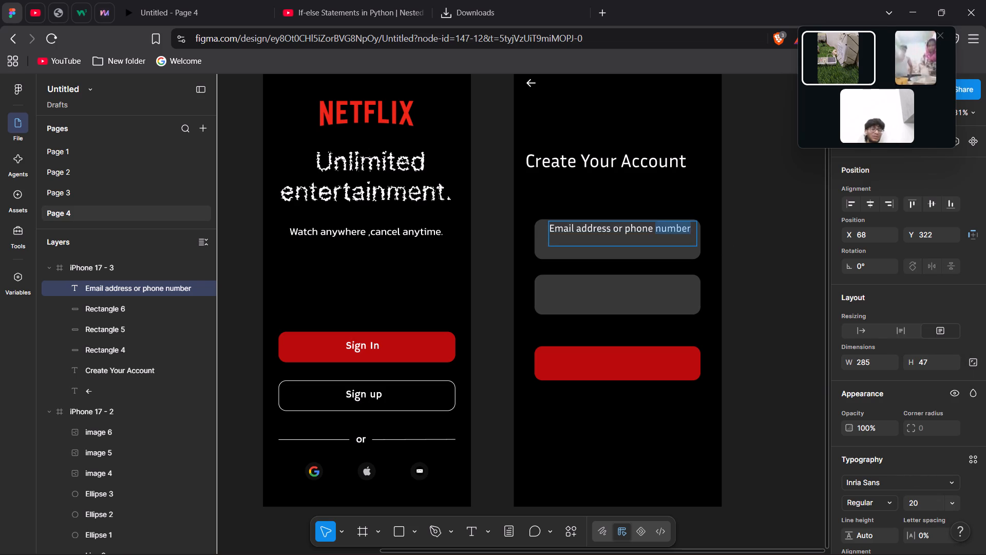
{"action": "left_click", "coordinate": [760, 251]}
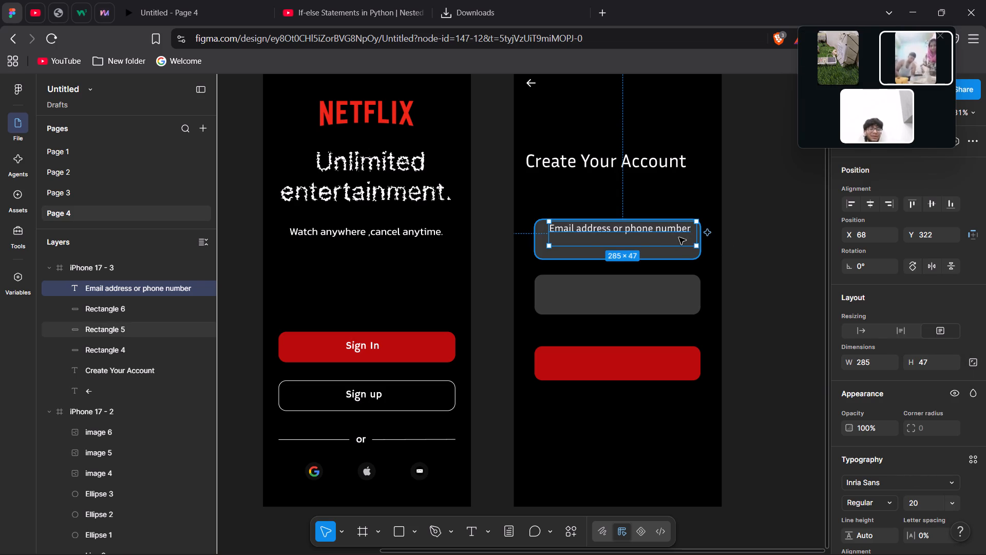
{"action": "double_click", "coordinate": [675, 237]}
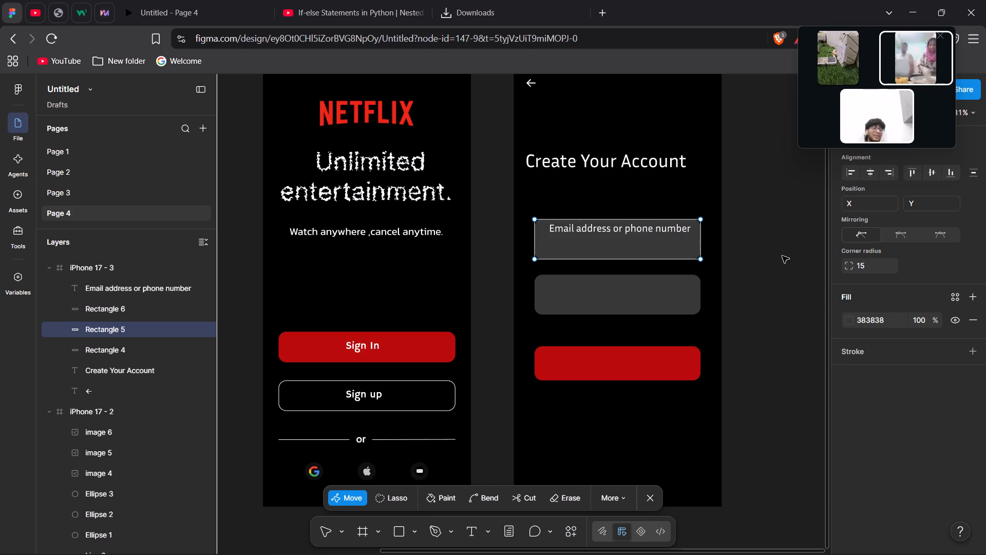
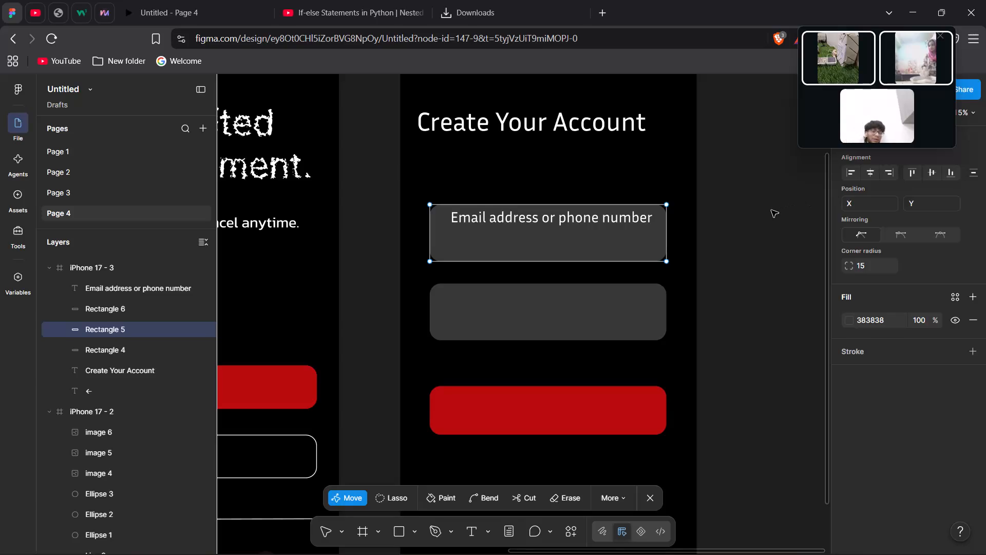
Move the "Email address or phone number" placeholder to about X 58, Y 348 in the upper grey rectangle and compare it with the mockup image.
{"action": "double_click", "coordinate": [771, 210]}
{"action": "left_click", "coordinate": [625, 227]}
{"action": "left_click_drag", "start_coordinate": [620, 235], "coordinate": [612, 246]}
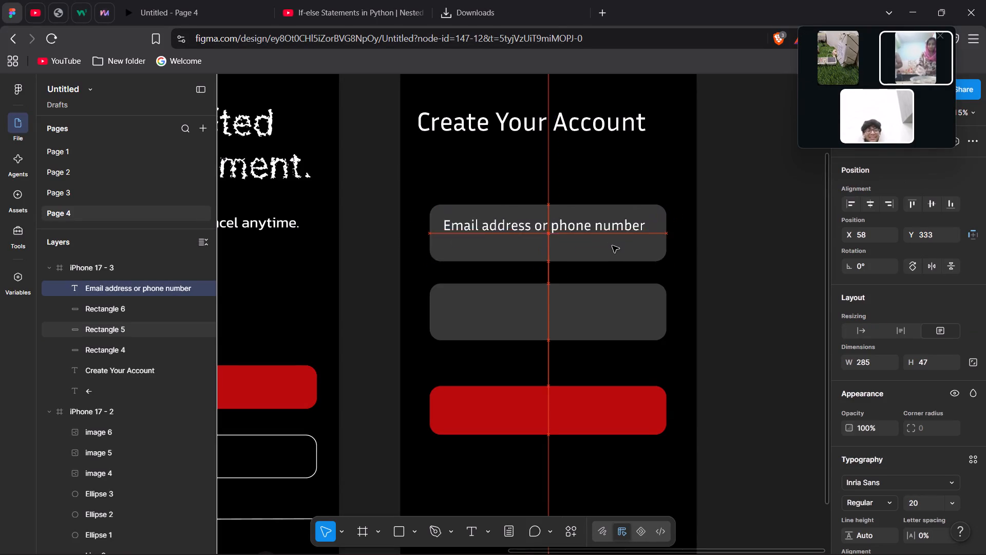
{"action": "left_click_drag", "start_coordinate": [612, 246], "coordinate": [611, 253]}
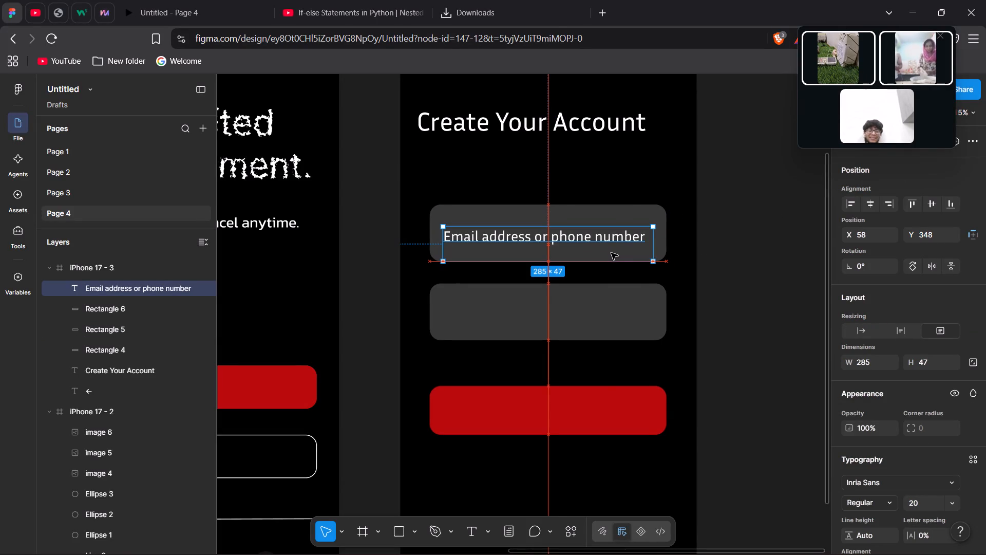
{"action": "left_click_drag", "start_coordinate": [611, 253], "coordinate": [611, 255]}
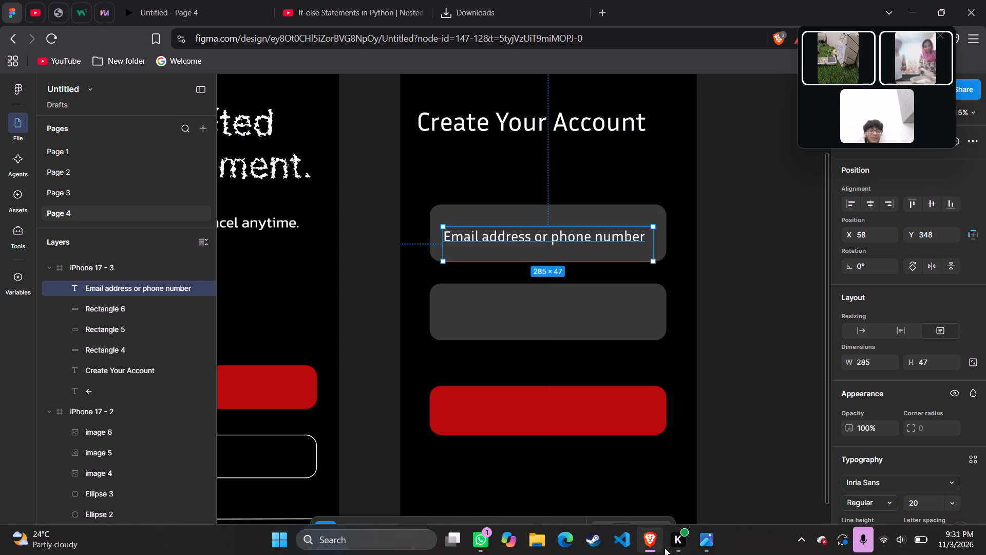
{"action": "left_click", "coordinate": [701, 551]}
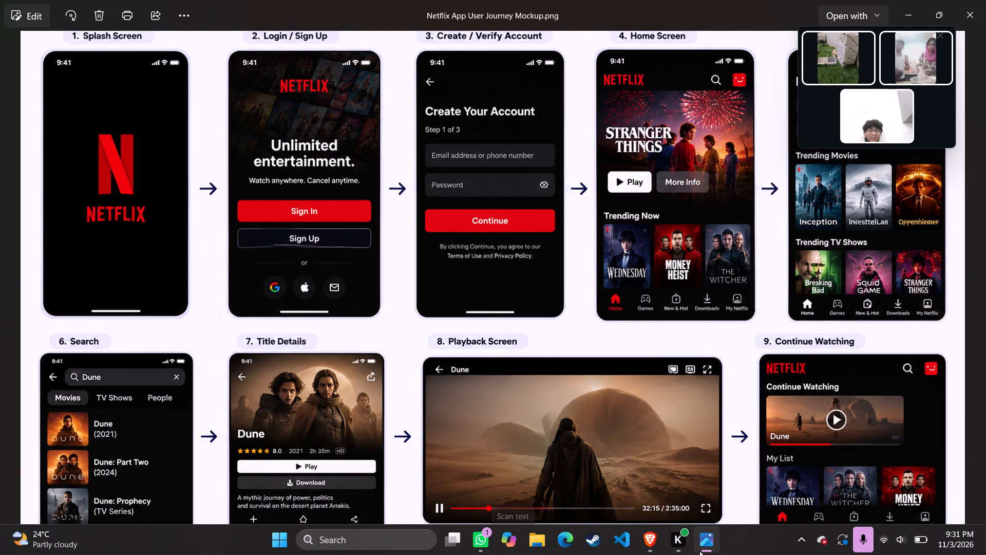
{"action": "left_click", "coordinate": [652, 543]}
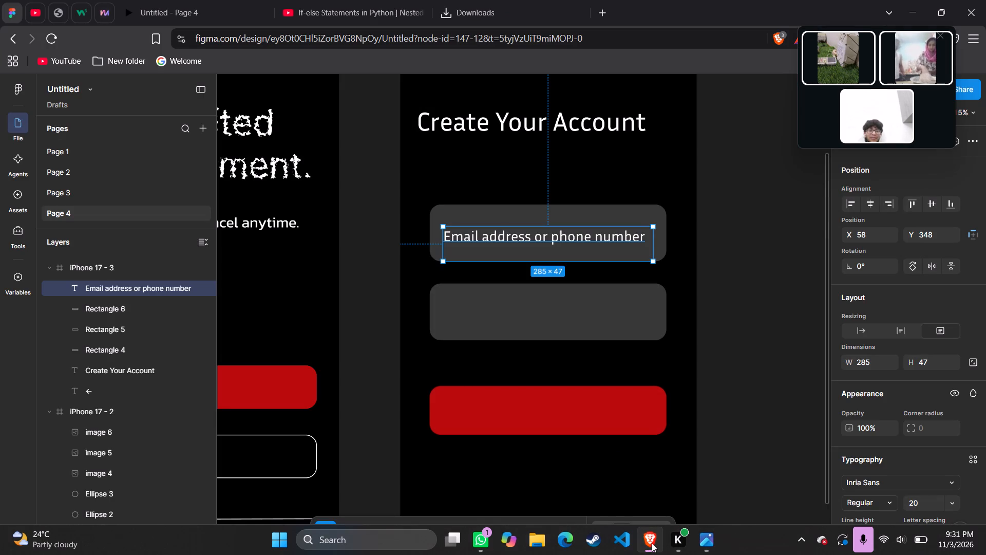
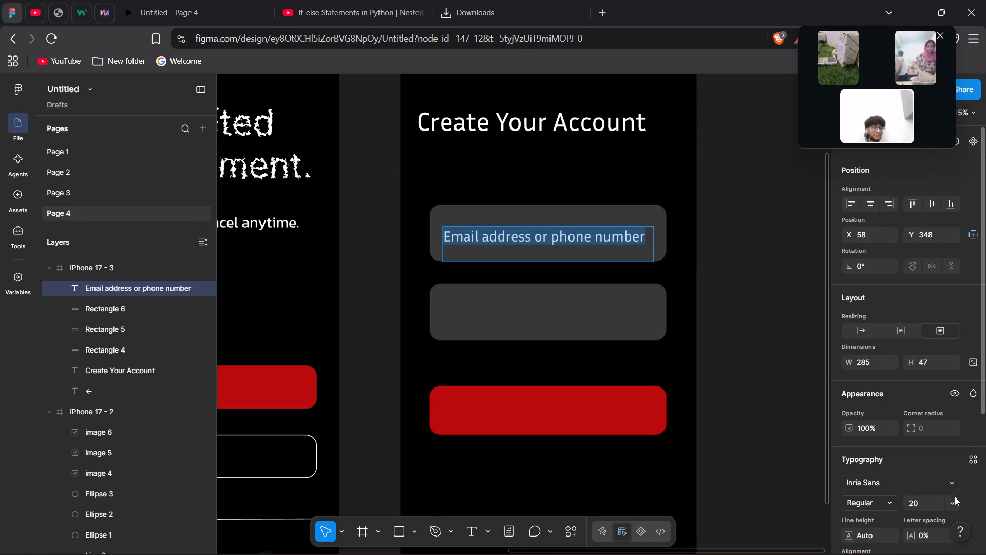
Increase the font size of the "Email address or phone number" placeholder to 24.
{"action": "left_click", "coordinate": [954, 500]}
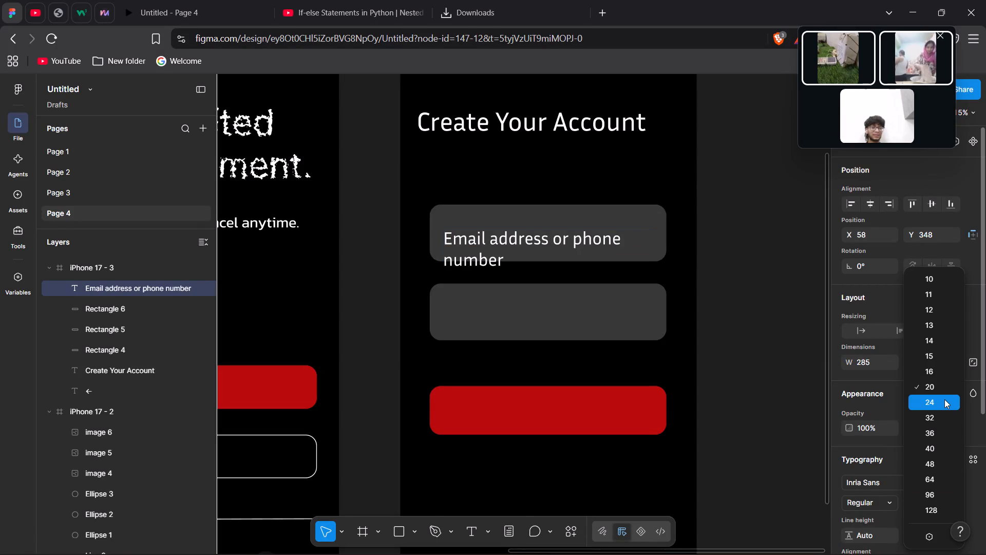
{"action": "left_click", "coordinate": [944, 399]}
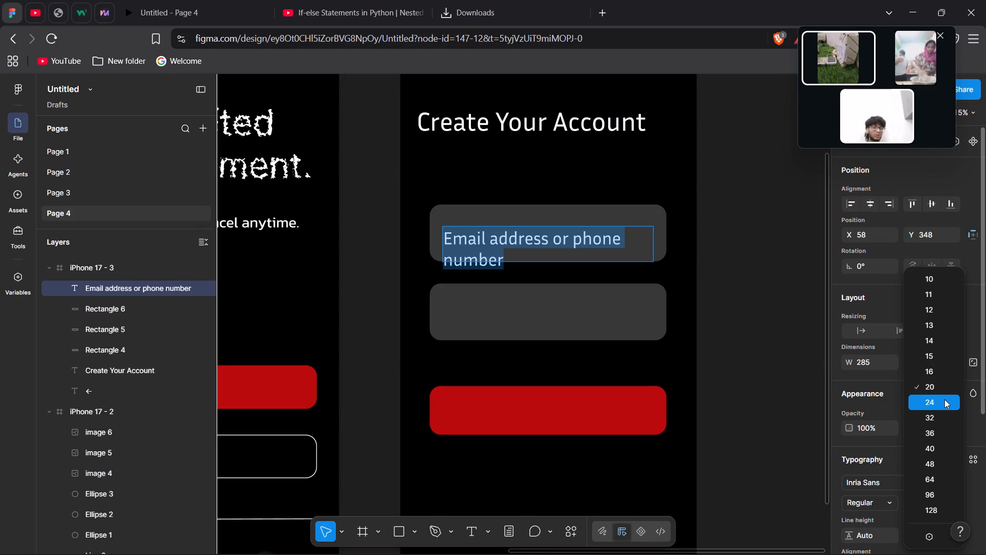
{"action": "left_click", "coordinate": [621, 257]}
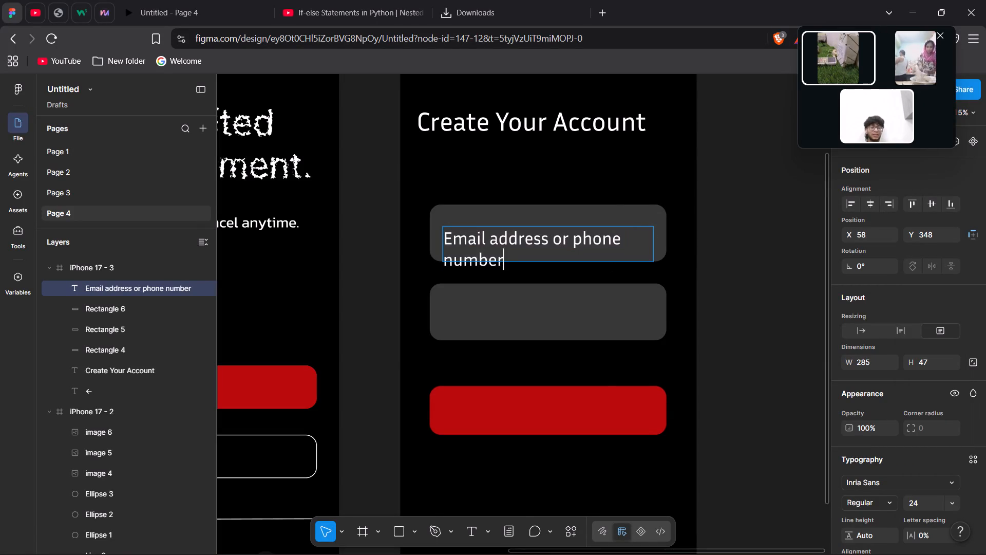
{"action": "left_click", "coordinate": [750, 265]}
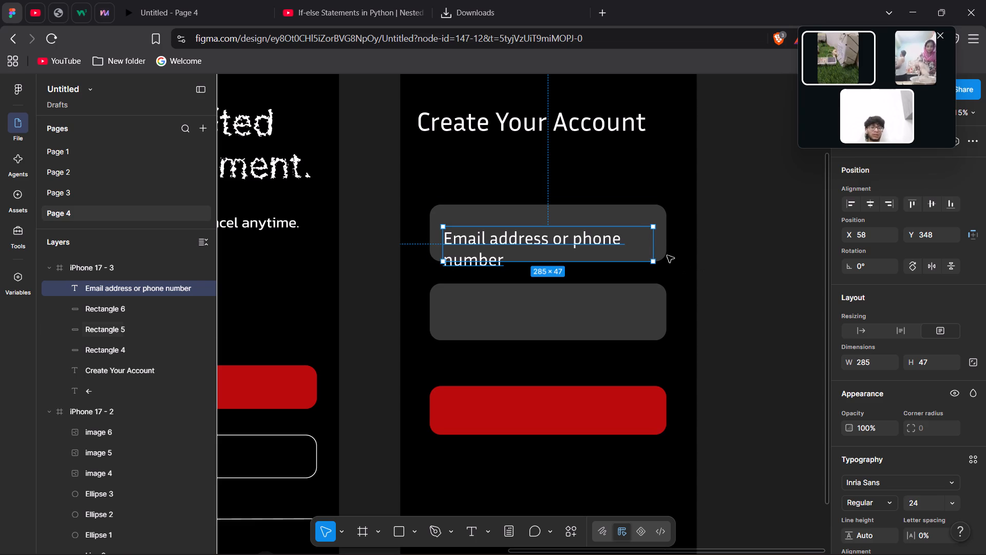
Widen the placeholder's text box to about 341 so the wording fits on one line.
{"action": "left_click_drag", "start_coordinate": [653, 244], "coordinate": [675, 244]}
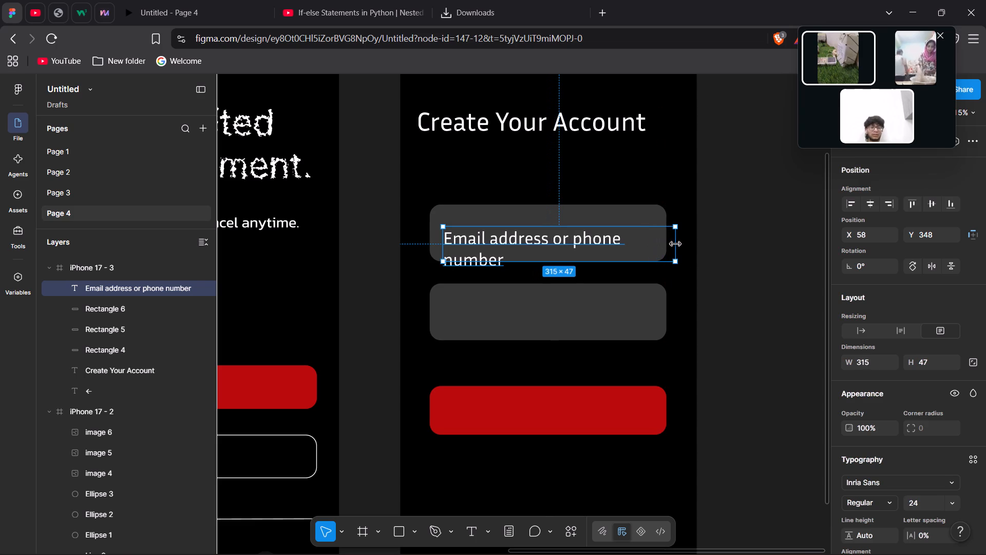
{"action": "left_click_drag", "start_coordinate": [675, 244], "coordinate": [694, 243]}
{"action": "left_click", "coordinate": [735, 243]}
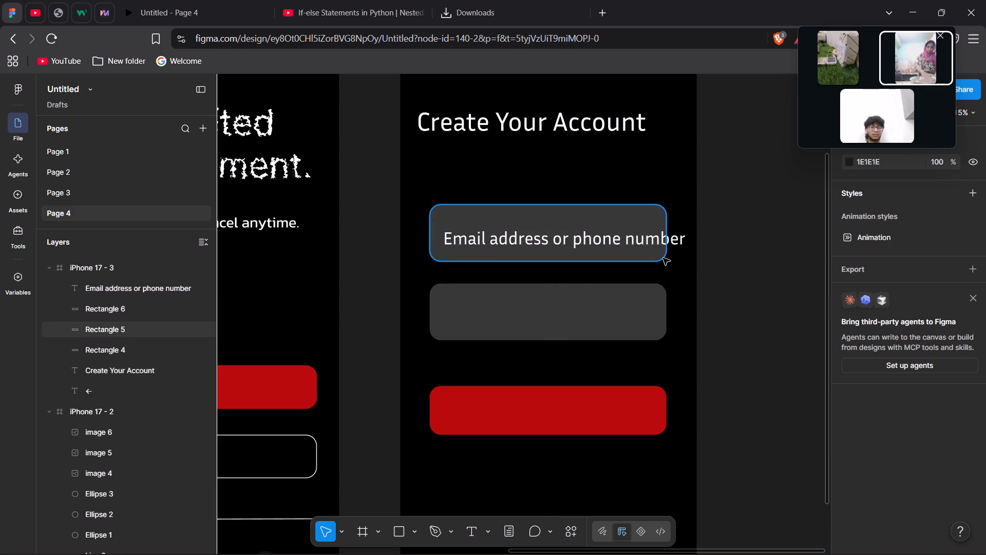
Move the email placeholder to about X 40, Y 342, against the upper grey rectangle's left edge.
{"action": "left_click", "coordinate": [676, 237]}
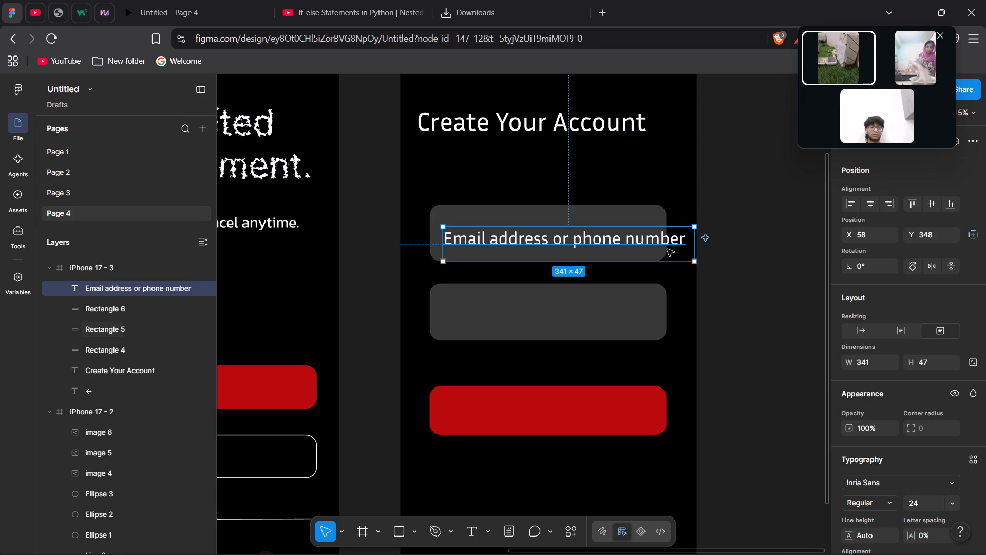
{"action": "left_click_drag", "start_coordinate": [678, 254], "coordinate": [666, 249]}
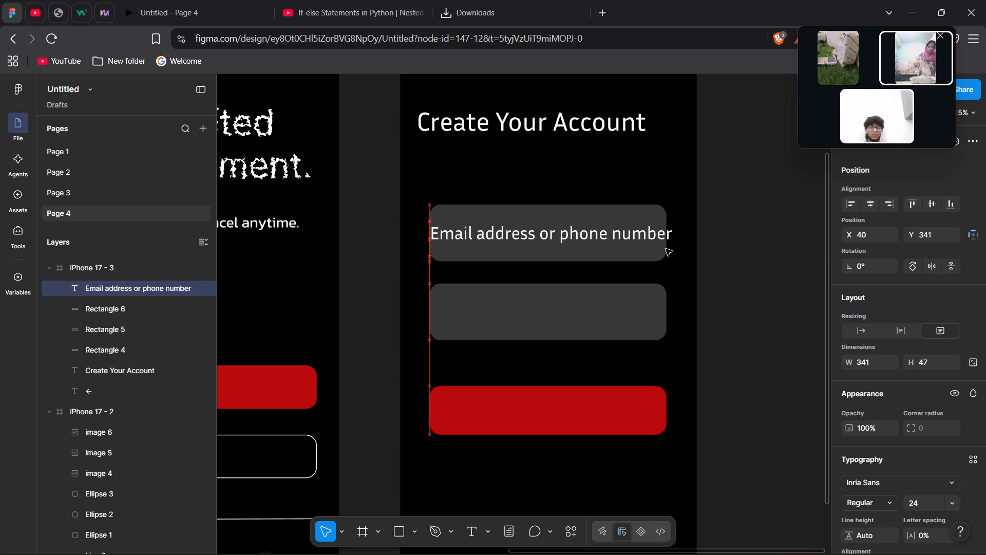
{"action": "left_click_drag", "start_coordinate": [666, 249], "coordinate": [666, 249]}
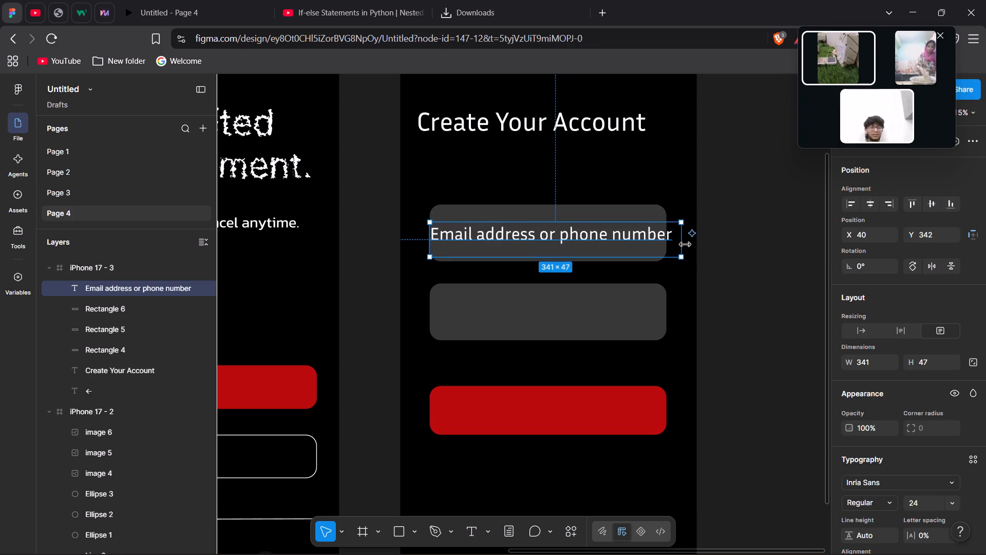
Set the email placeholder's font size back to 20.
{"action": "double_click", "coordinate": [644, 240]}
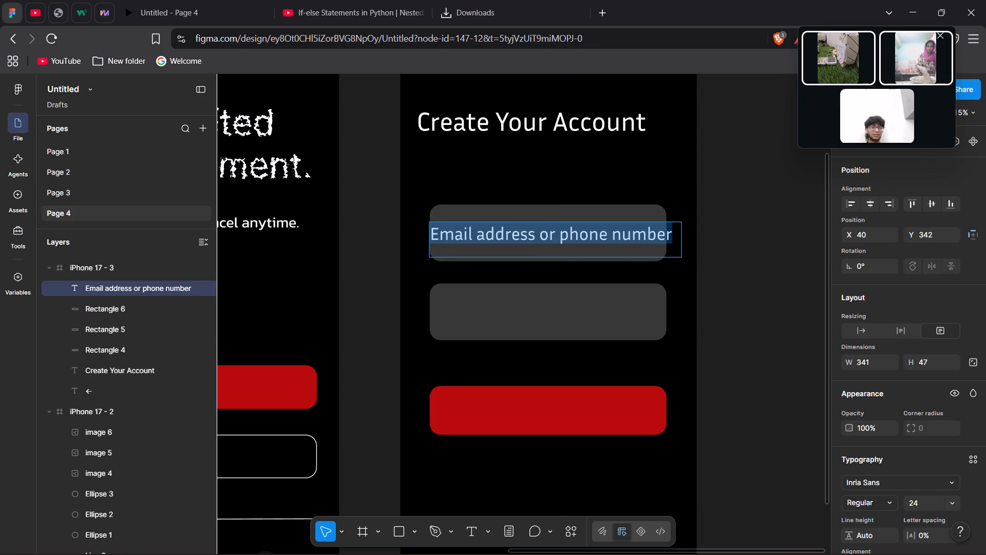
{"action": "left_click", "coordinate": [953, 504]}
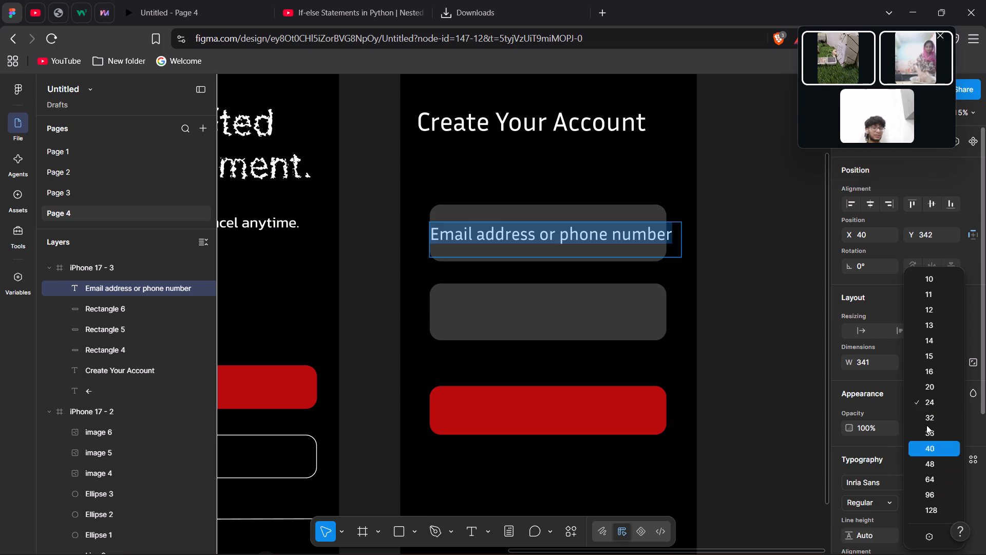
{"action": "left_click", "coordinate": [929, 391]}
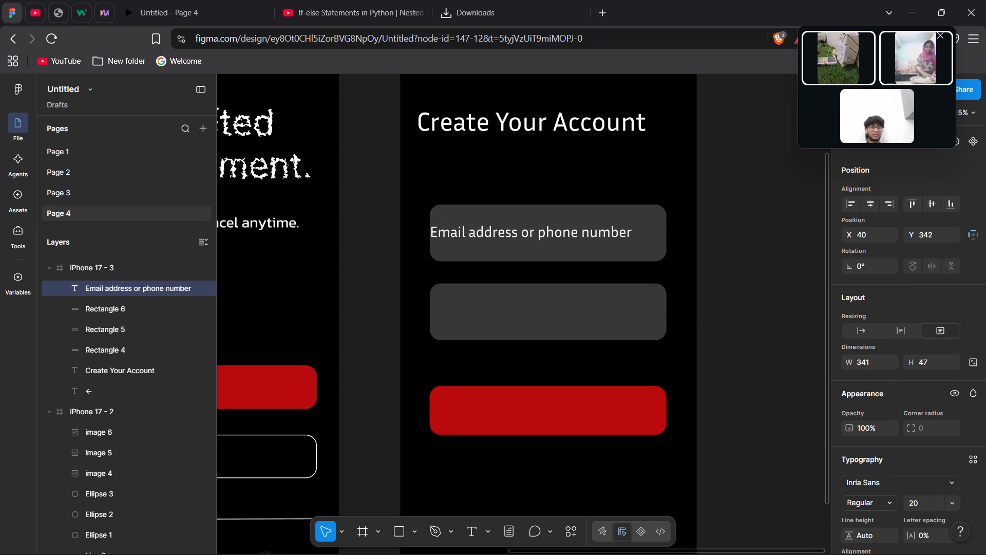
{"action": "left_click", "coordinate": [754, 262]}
Move the email placeholder inside the upper grey rectangle to about X 56, Y 348.
{"action": "left_click_drag", "start_coordinate": [638, 243], "coordinate": [650, 245]}
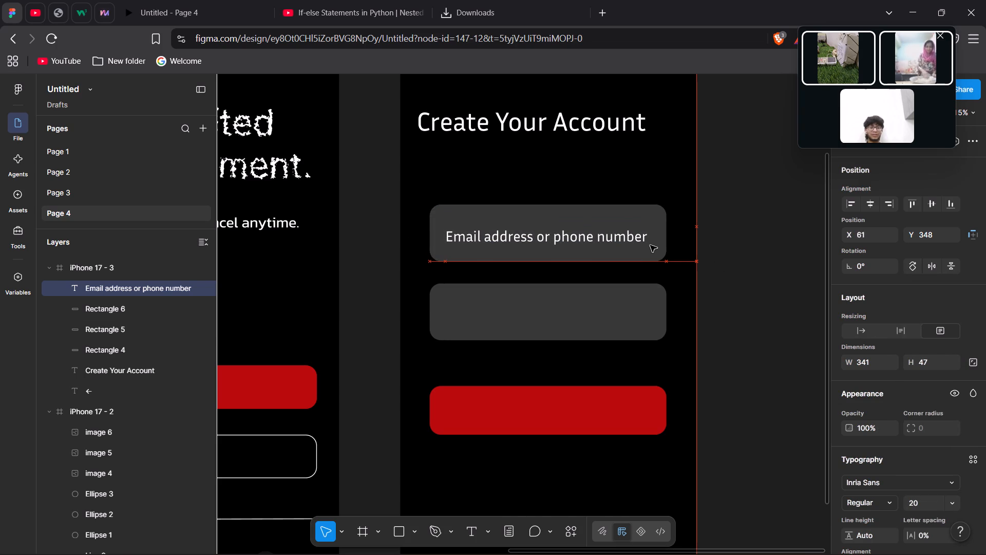
{"action": "left_click_drag", "start_coordinate": [650, 245], "coordinate": [650, 247]}
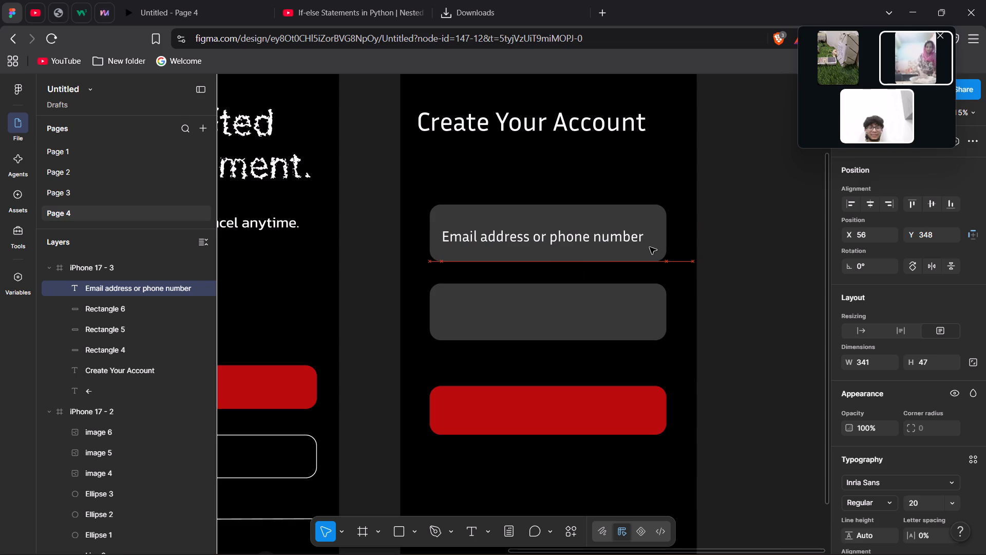
{"action": "left_click_drag", "start_coordinate": [650, 247], "coordinate": [650, 247]}
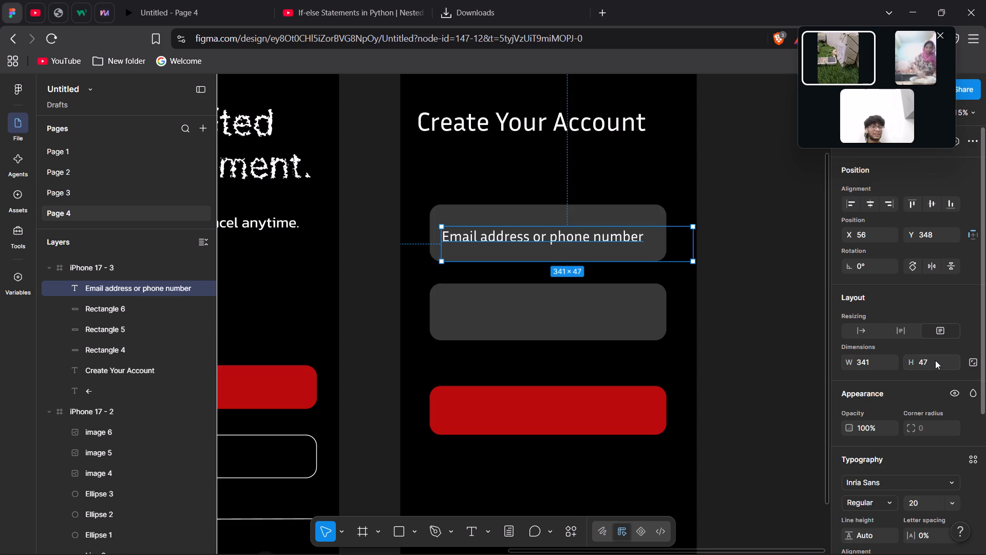
Set the height of the email placeholder's text box to 55.
{"action": "double_click", "coordinate": [612, 237]}
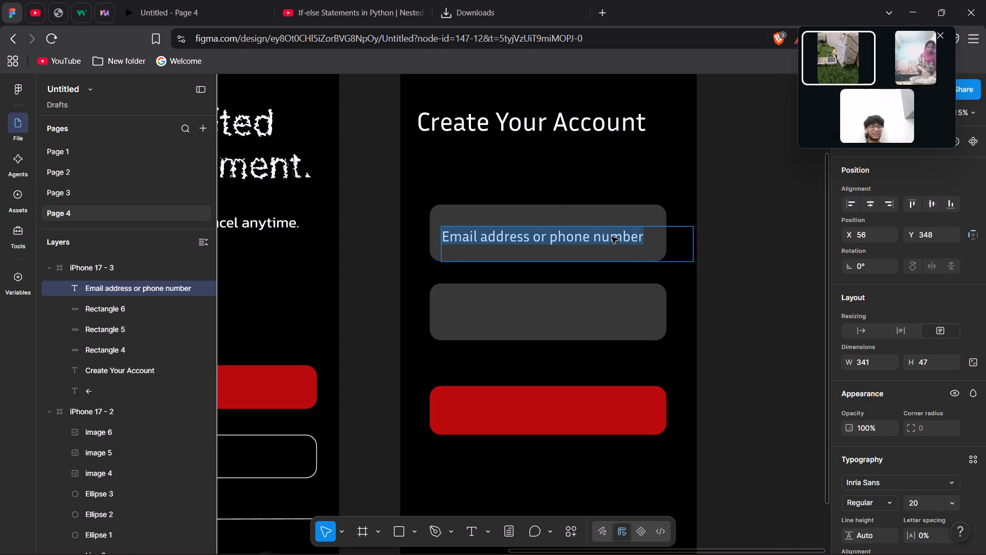
{"action": "left_click", "coordinate": [932, 359]}
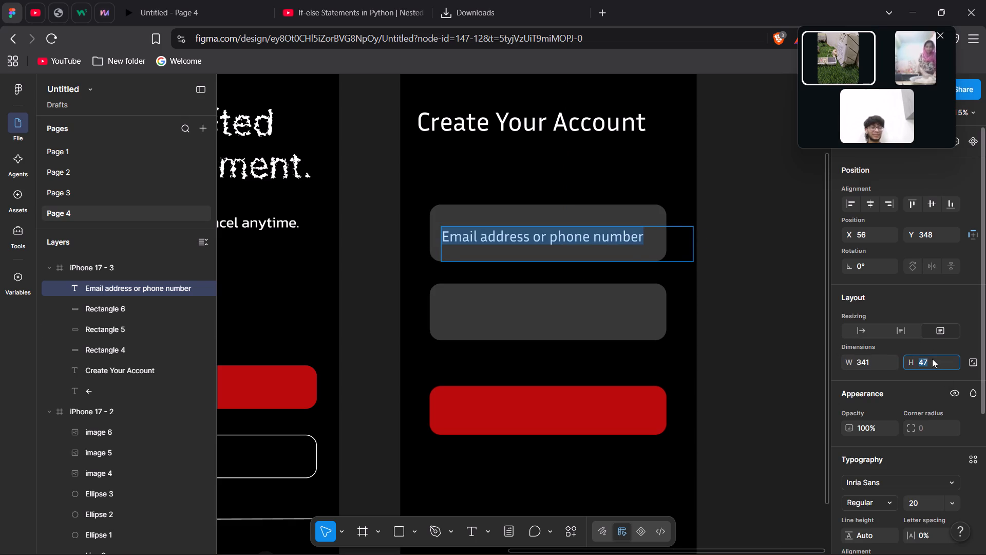
{"action": "key", "text": "BackSpace"}
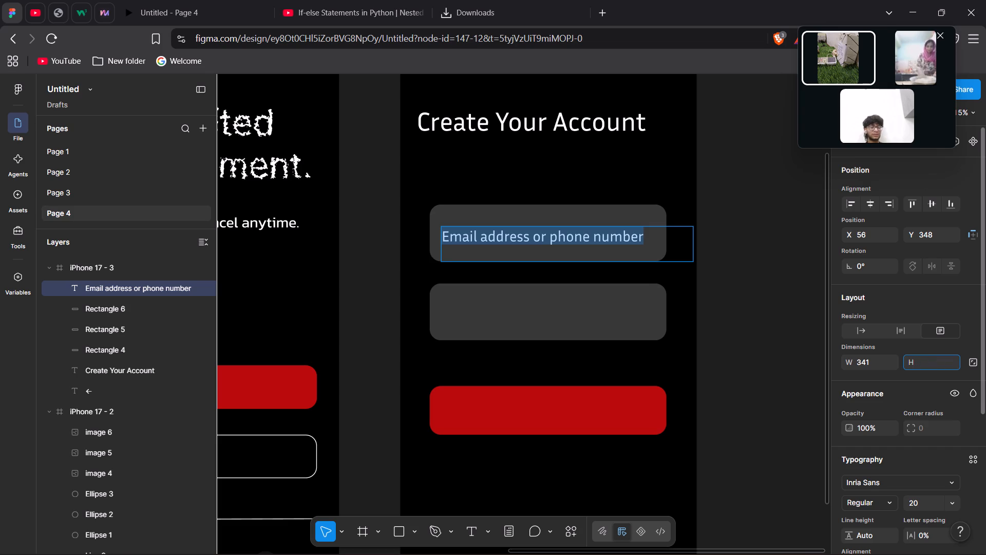
{"action": "type", "text": "55"}
{"action": "key", "text": "Return"}
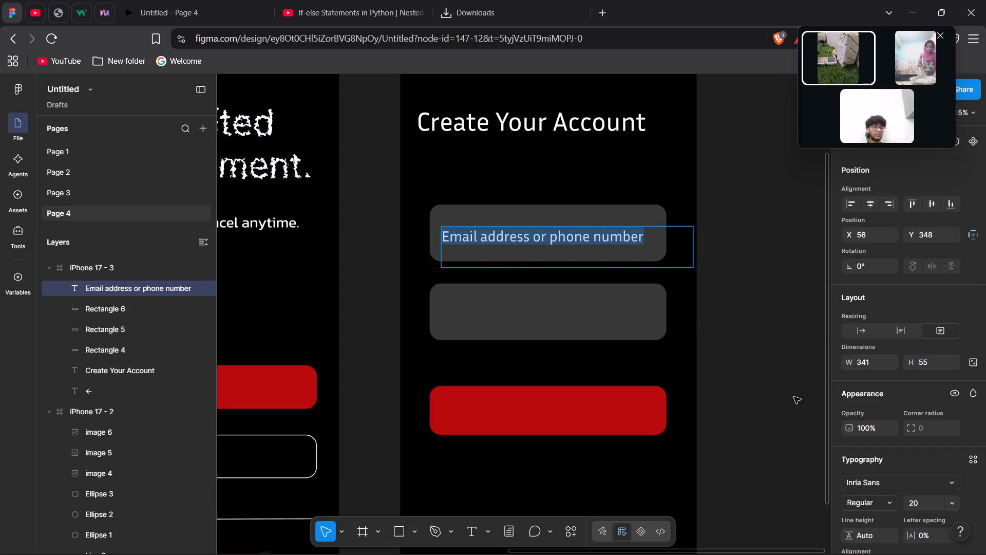
Change the font of the "Email address or phone number" placeholder to Imprima.
{"action": "scroll", "coordinate": [843, 434], "scroll_direction": "down", "scroll_amount": 1}
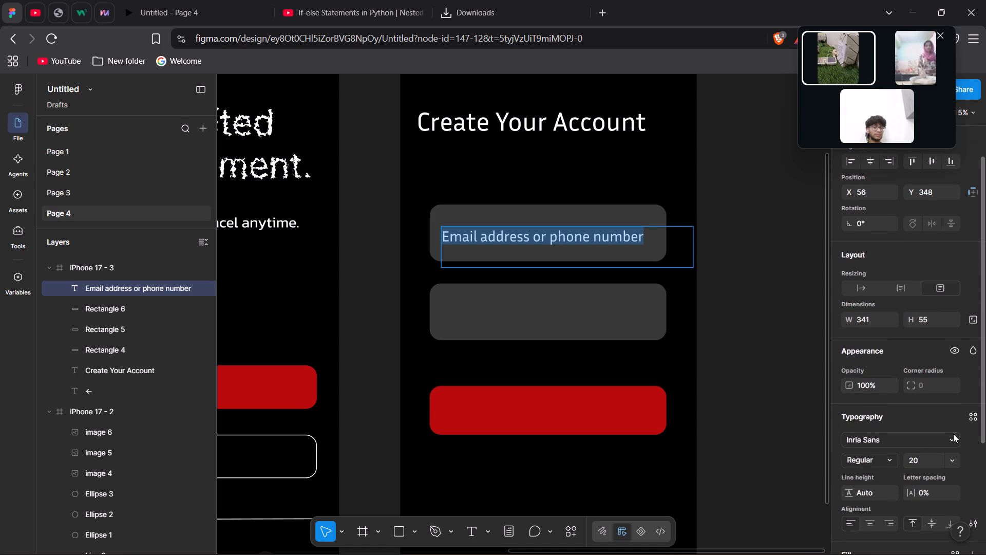
{"action": "left_click", "coordinate": [953, 434]}
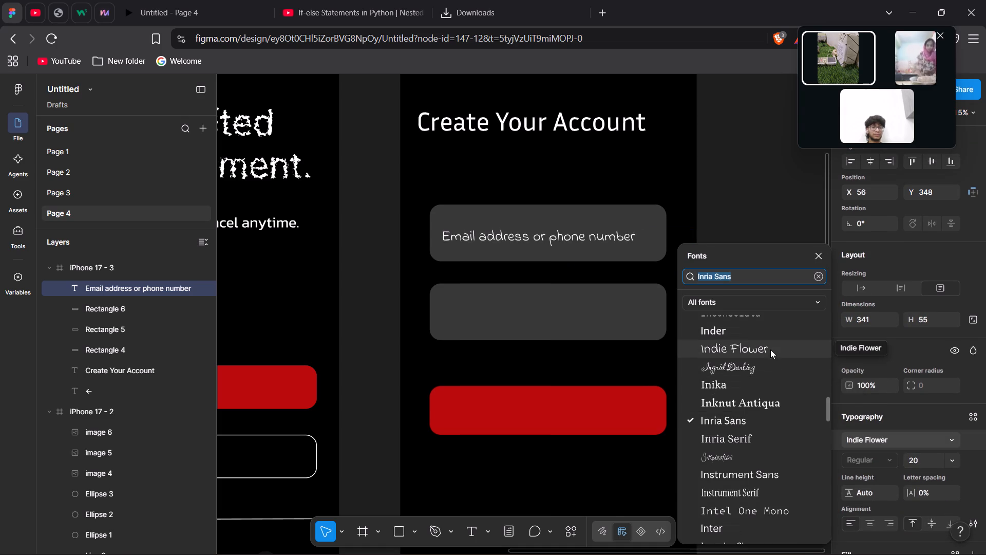
{"action": "scroll", "coordinate": [771, 347], "scroll_direction": "up", "scroll_amount": 1}
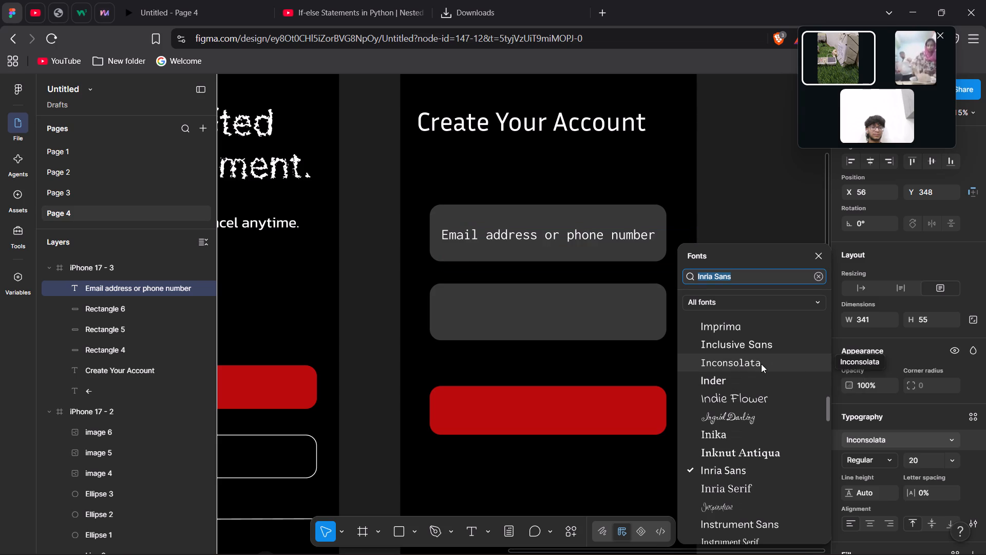
{"action": "scroll", "coordinate": [761, 364], "scroll_direction": "up", "scroll_amount": 1}
{"action": "left_click", "coordinate": [761, 364]}
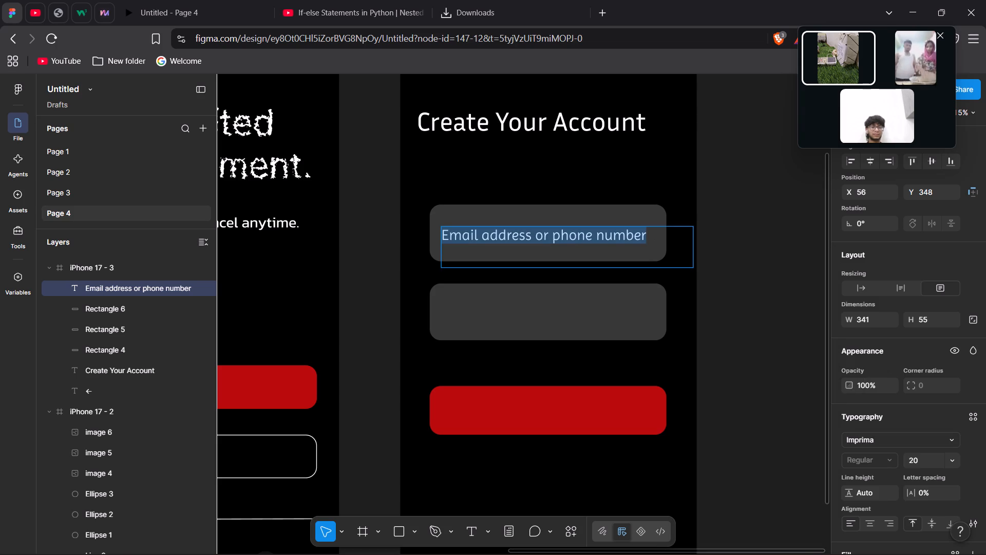
{"action": "left_click", "coordinate": [737, 296]}
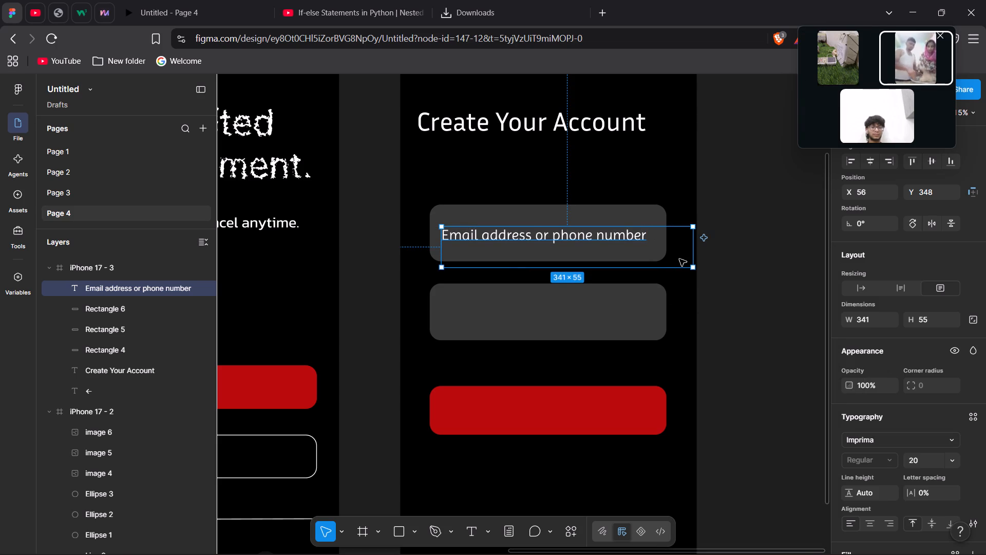
Nudge the email placeholder up to Y 347 and deselect it.
{"action": "left_click", "coordinate": [679, 259]}
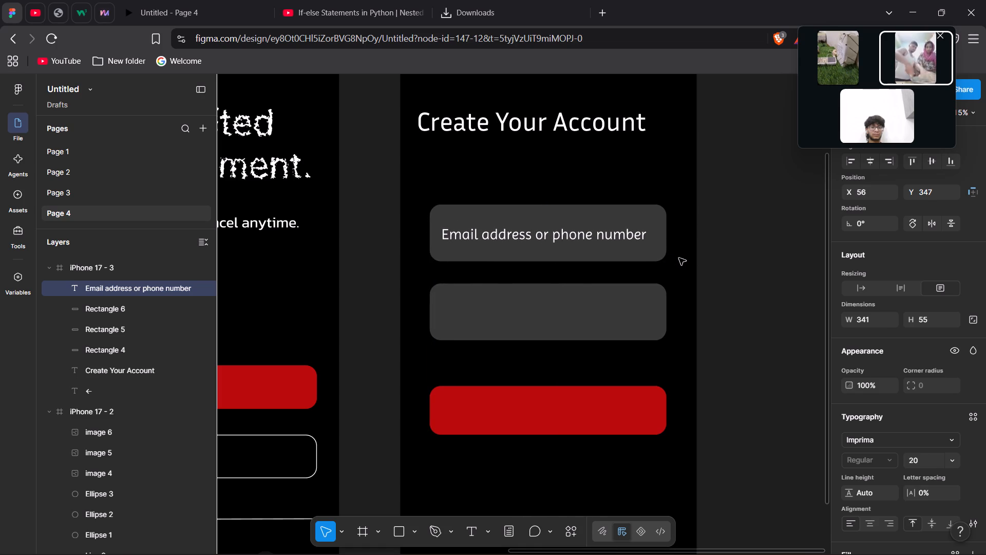
{"action": "left_click", "coordinate": [742, 359]}
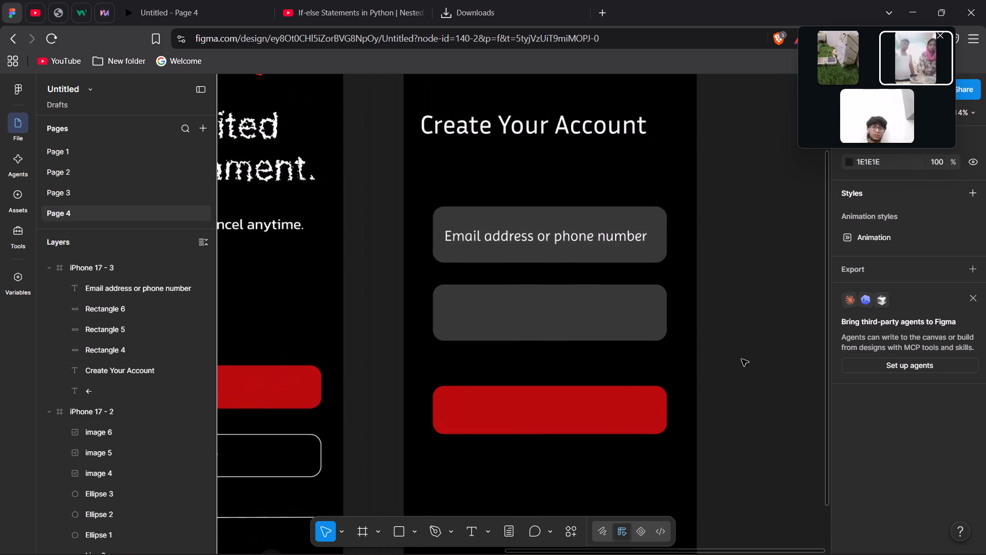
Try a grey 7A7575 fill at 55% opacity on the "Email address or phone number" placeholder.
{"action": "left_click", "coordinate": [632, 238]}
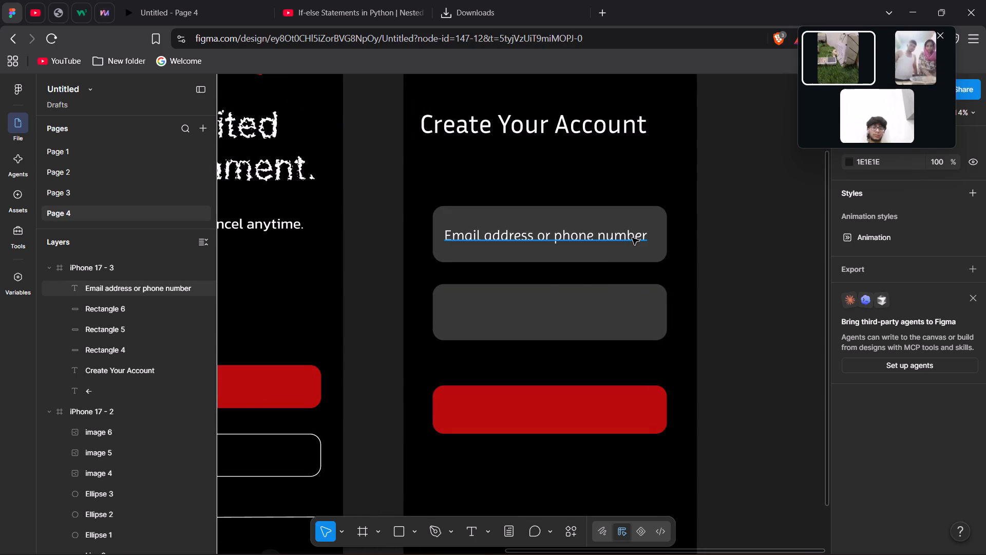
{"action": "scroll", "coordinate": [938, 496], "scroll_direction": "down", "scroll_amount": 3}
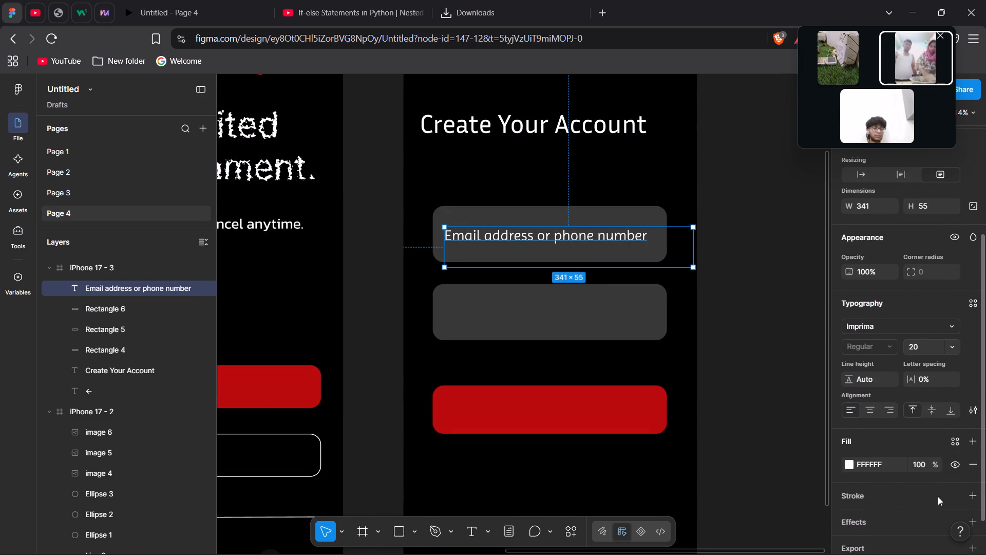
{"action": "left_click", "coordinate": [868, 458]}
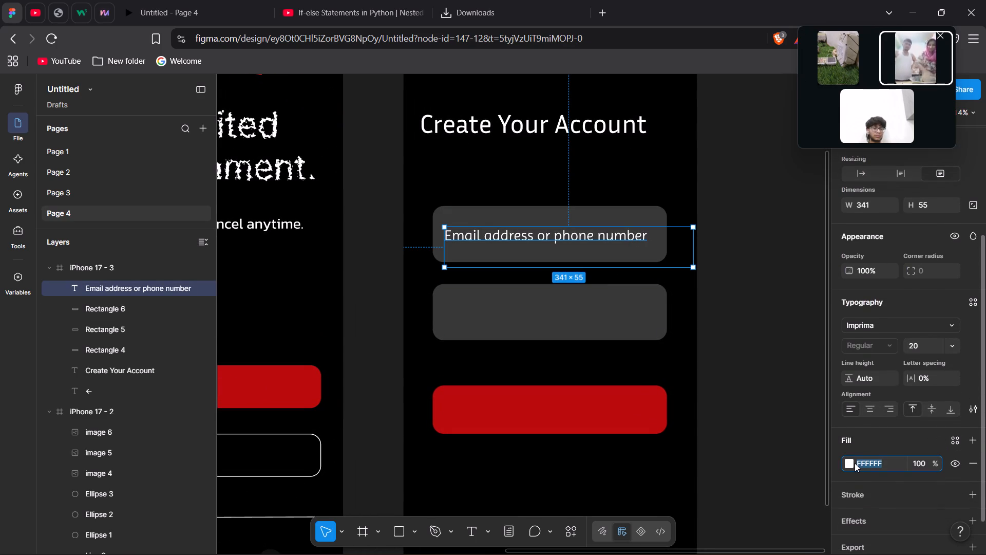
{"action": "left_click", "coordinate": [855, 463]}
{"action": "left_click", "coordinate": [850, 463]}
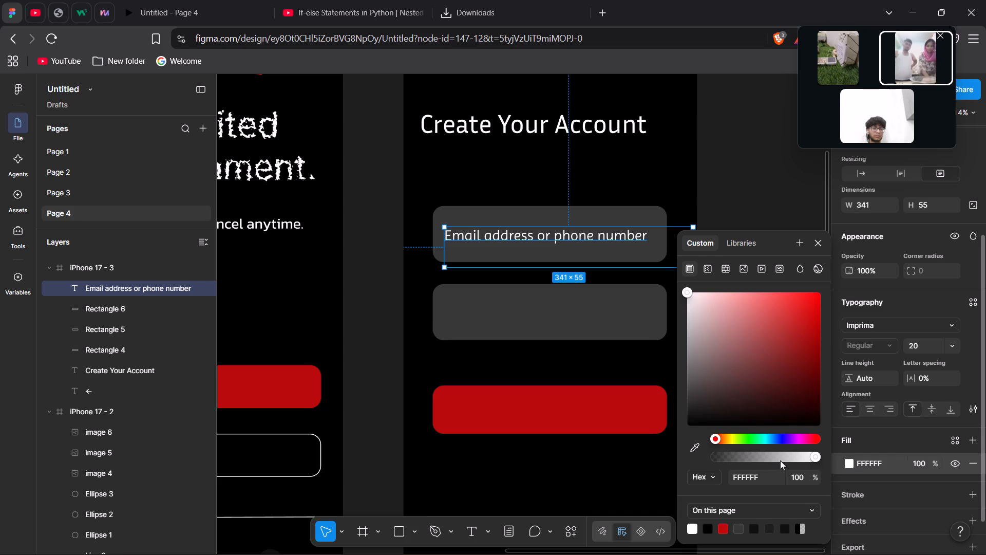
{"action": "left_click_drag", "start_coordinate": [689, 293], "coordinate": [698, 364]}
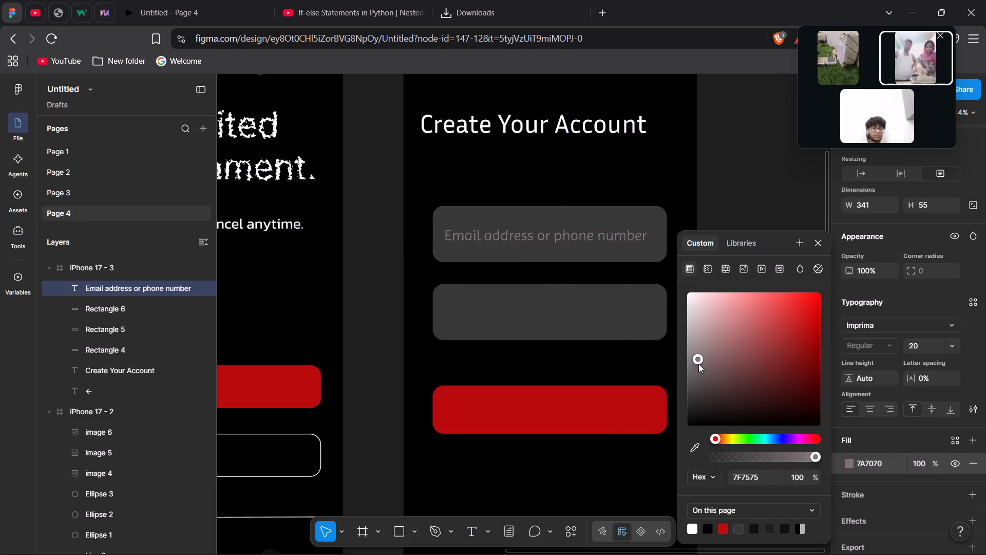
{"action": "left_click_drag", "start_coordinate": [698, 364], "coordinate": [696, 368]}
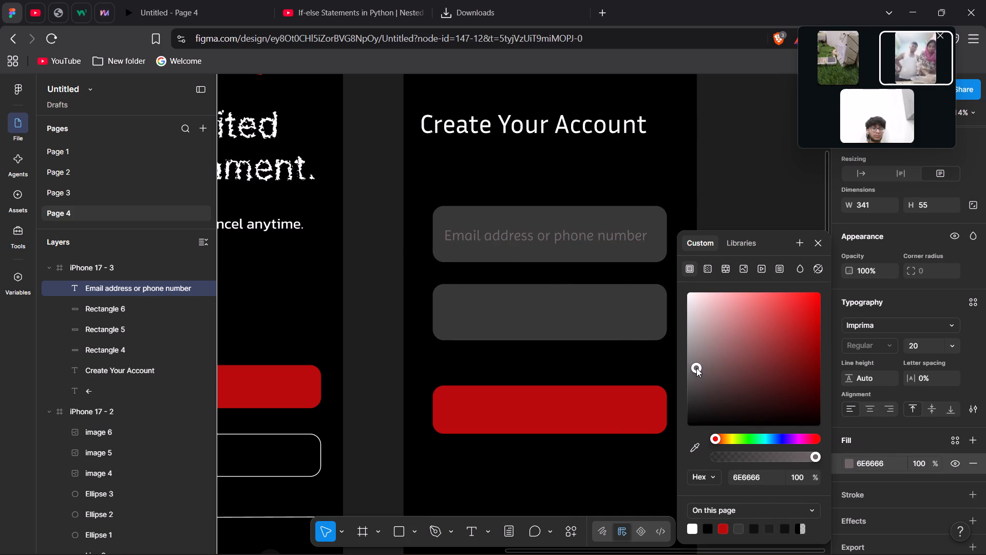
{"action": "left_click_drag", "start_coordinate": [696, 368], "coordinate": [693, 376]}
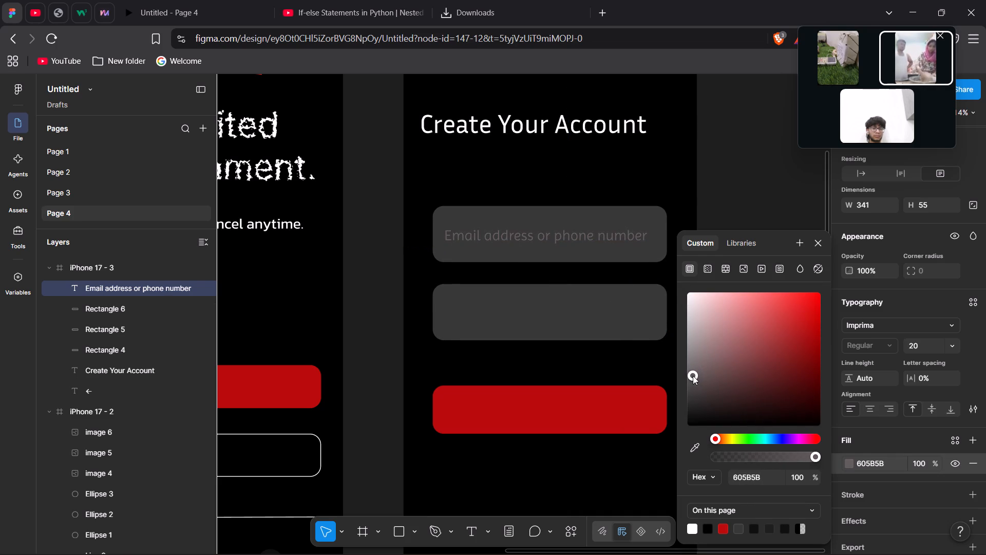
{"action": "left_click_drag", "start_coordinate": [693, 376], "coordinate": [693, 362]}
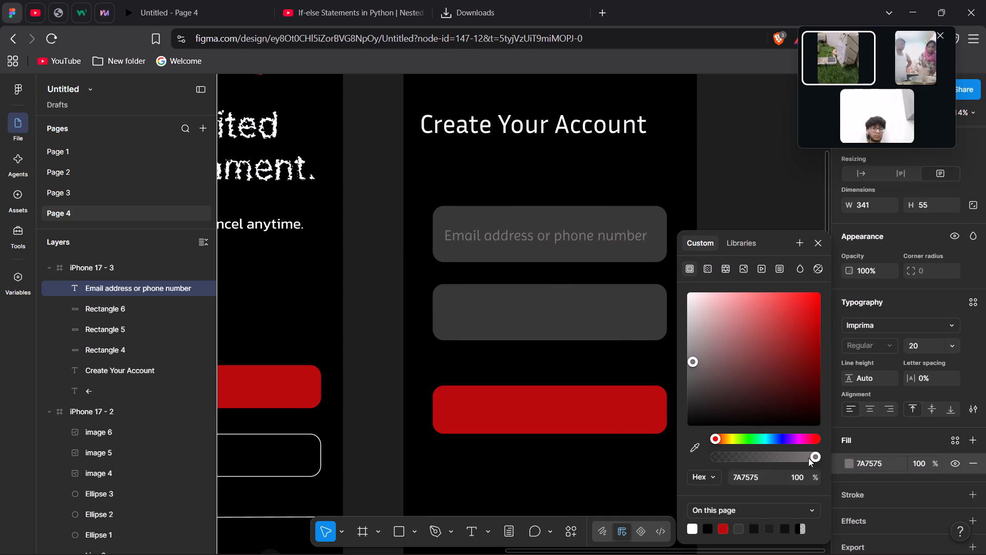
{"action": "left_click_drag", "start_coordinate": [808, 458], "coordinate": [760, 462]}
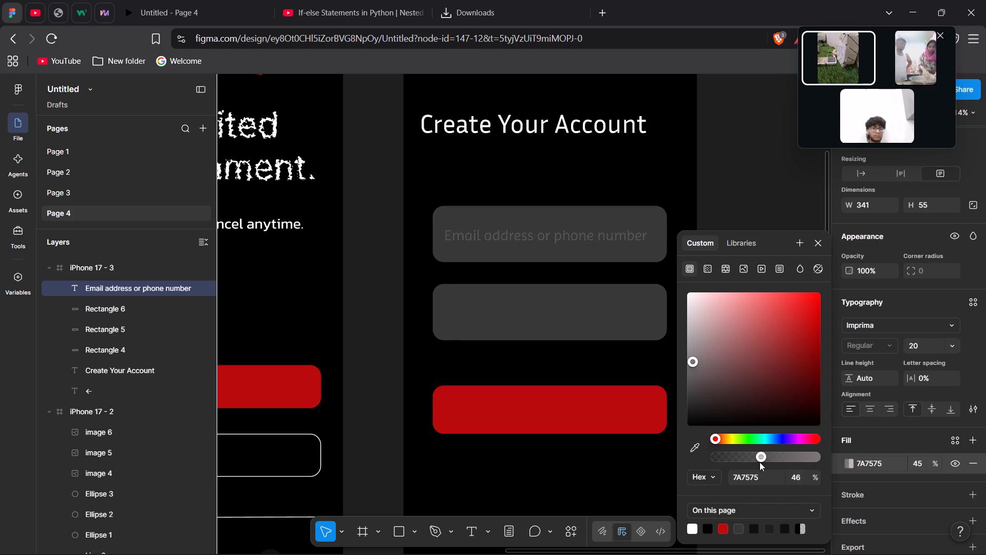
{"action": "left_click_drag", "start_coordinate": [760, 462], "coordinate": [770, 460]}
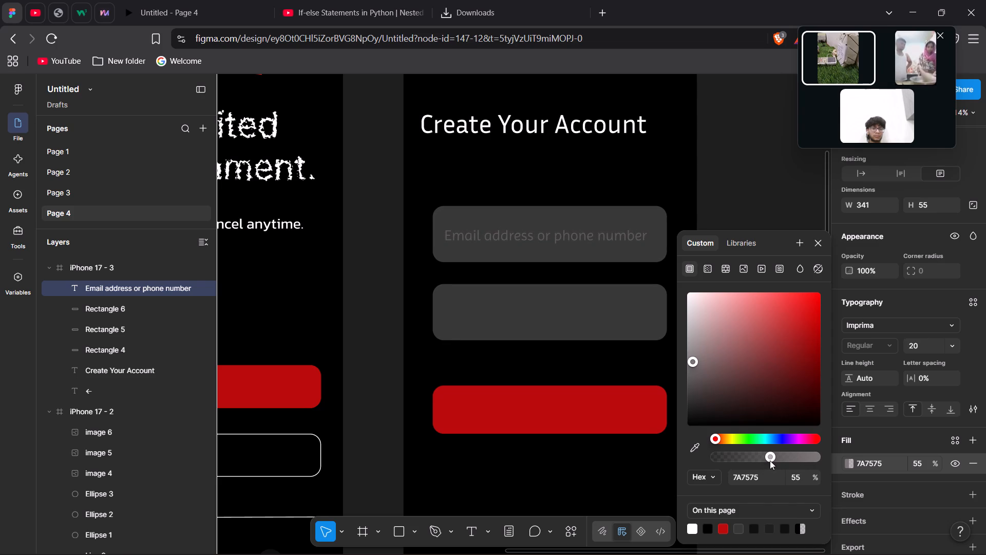
Change the email placeholder's fill to black 000000 at 41% opacity and deselect it.
{"action": "left_click_drag", "start_coordinate": [695, 365], "coordinate": [690, 464]}
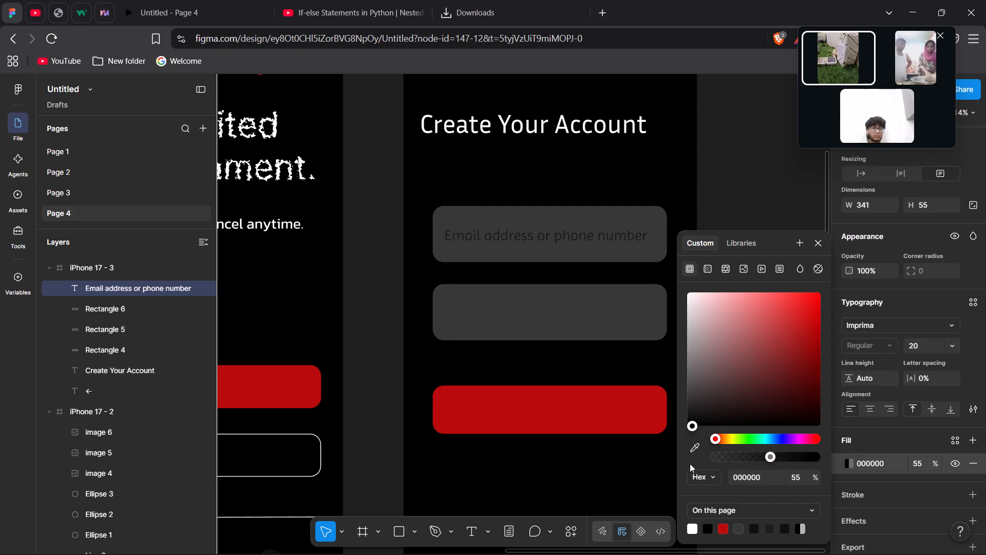
{"action": "left_click_drag", "start_coordinate": [690, 464], "coordinate": [681, 459]}
{"action": "left_click_drag", "start_coordinate": [767, 454], "coordinate": [726, 456]}
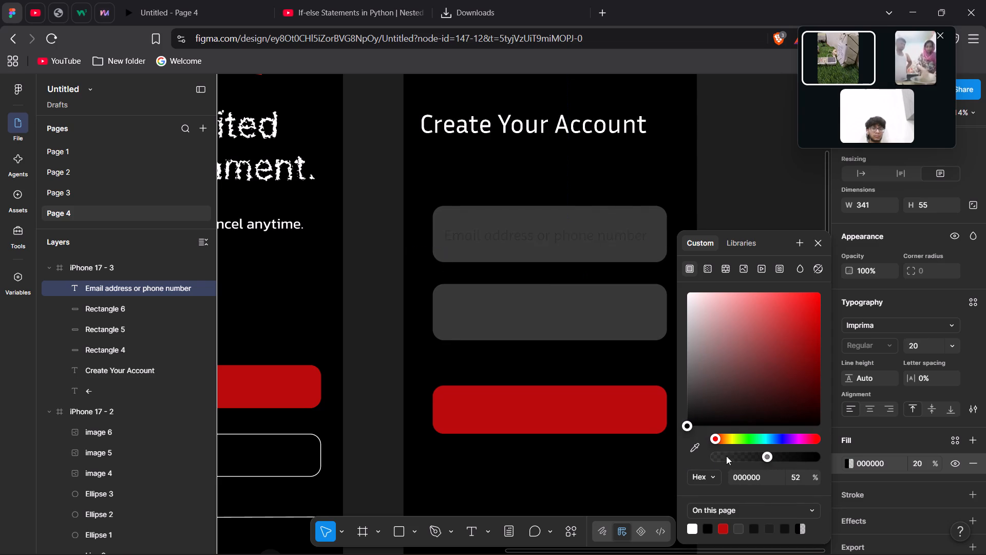
{"action": "left_click_drag", "start_coordinate": [726, 456], "coordinate": [747, 457]}
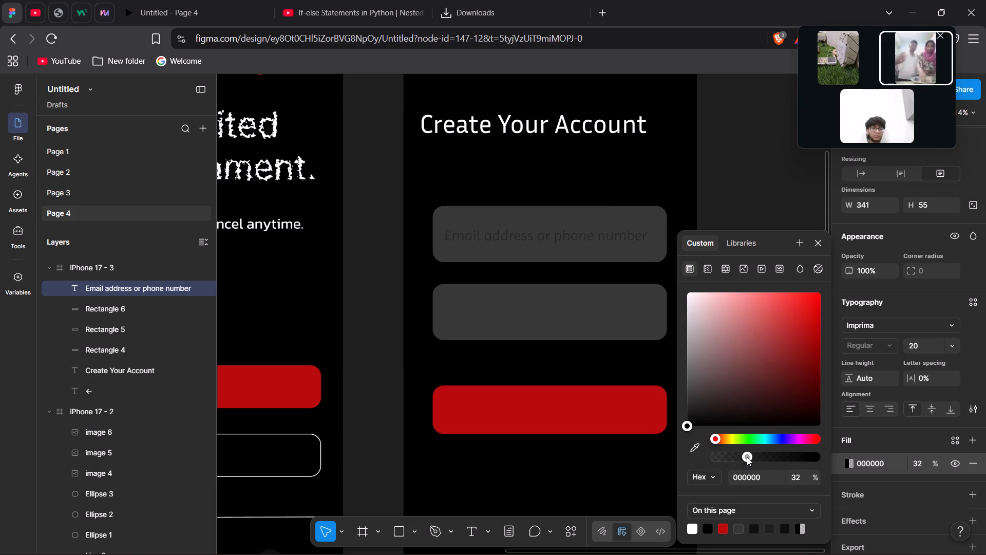
{"action": "left_click_drag", "start_coordinate": [747, 457], "coordinate": [749, 457]}
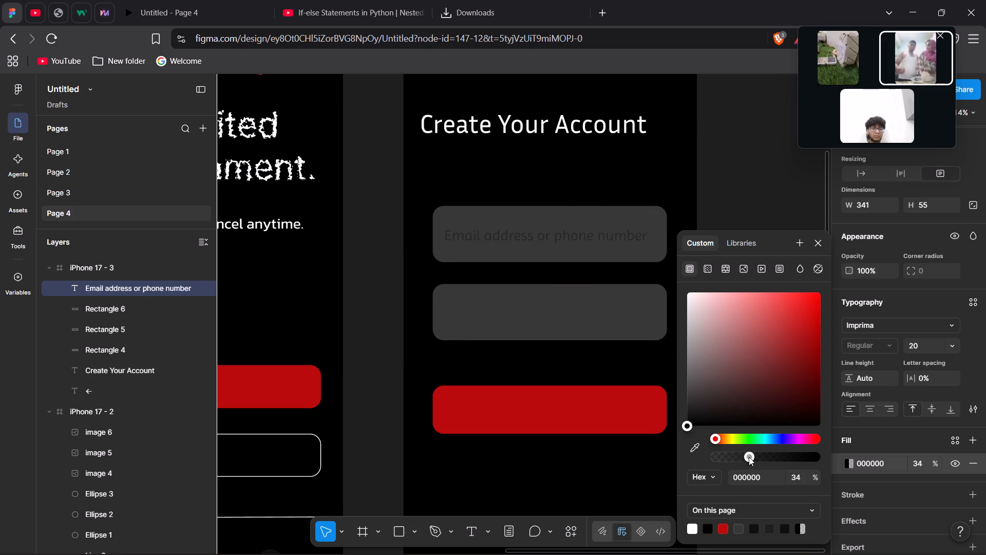
{"action": "left_click_drag", "start_coordinate": [749, 457], "coordinate": [756, 457]}
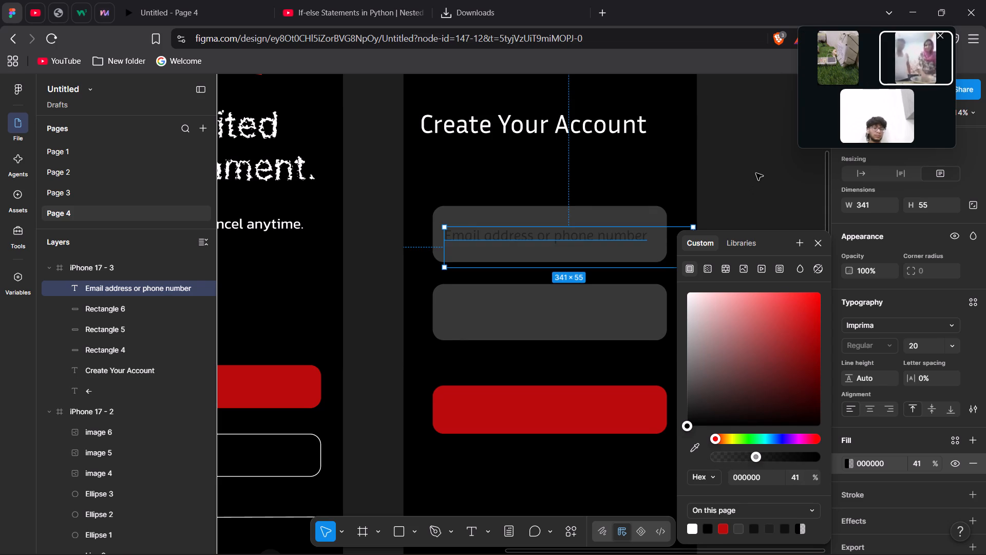
{"action": "left_click", "coordinate": [756, 173]}
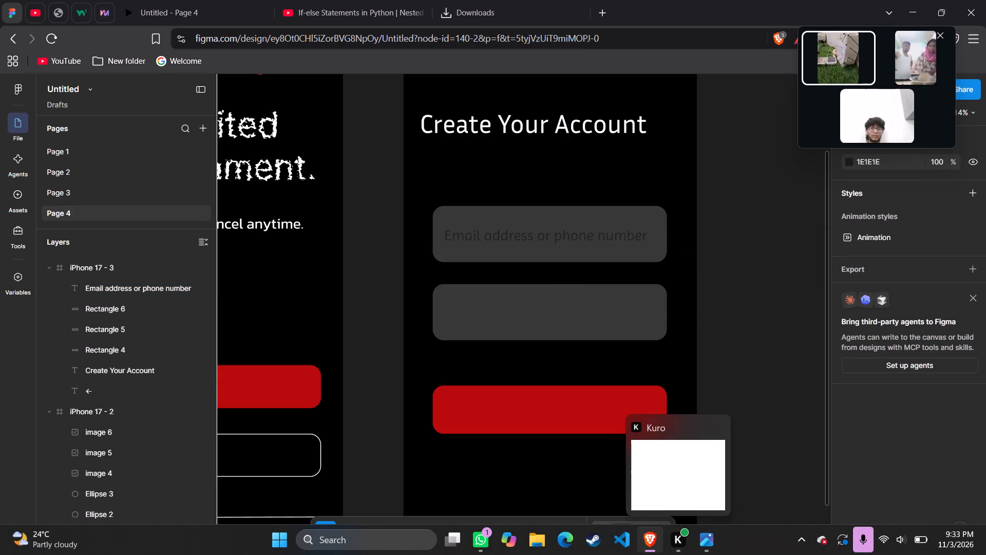
Check the Create Your Account screen in the prototype preview and return to the design file.
{"action": "left_click", "coordinate": [176, 0]}
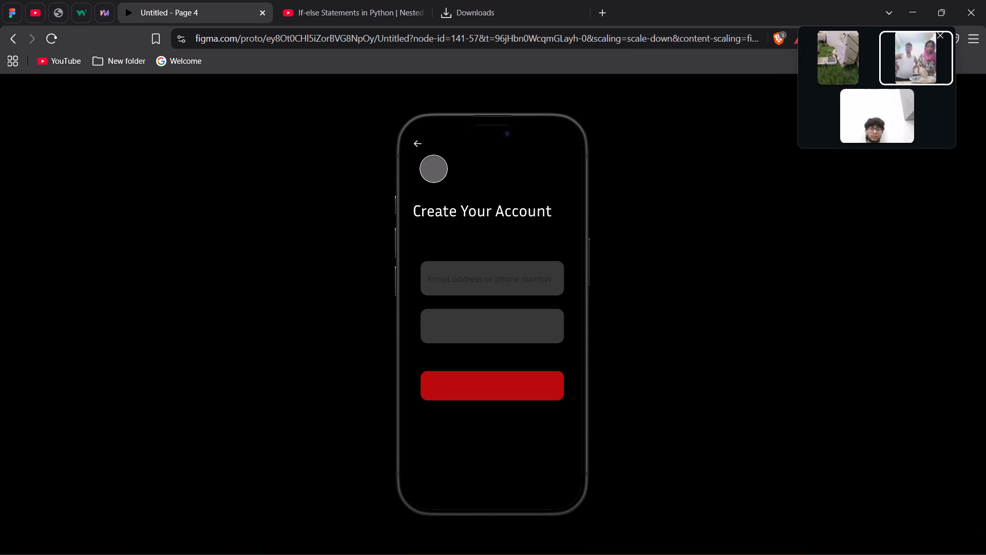
{"action": "left_click", "coordinate": [3, 3]}
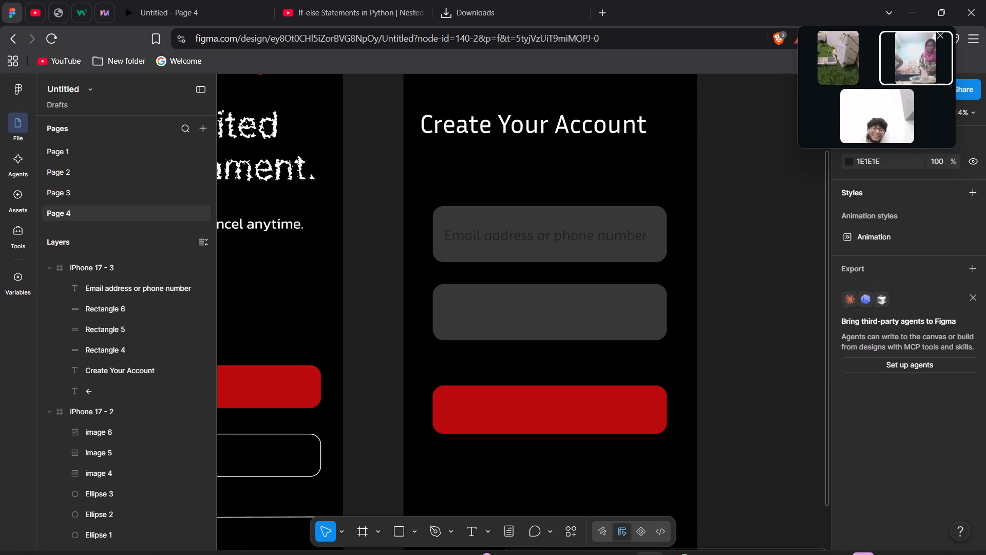
Raise the opacity of the email placeholder's black fill to 62%.
{"action": "left_click", "coordinate": [551, 238]}
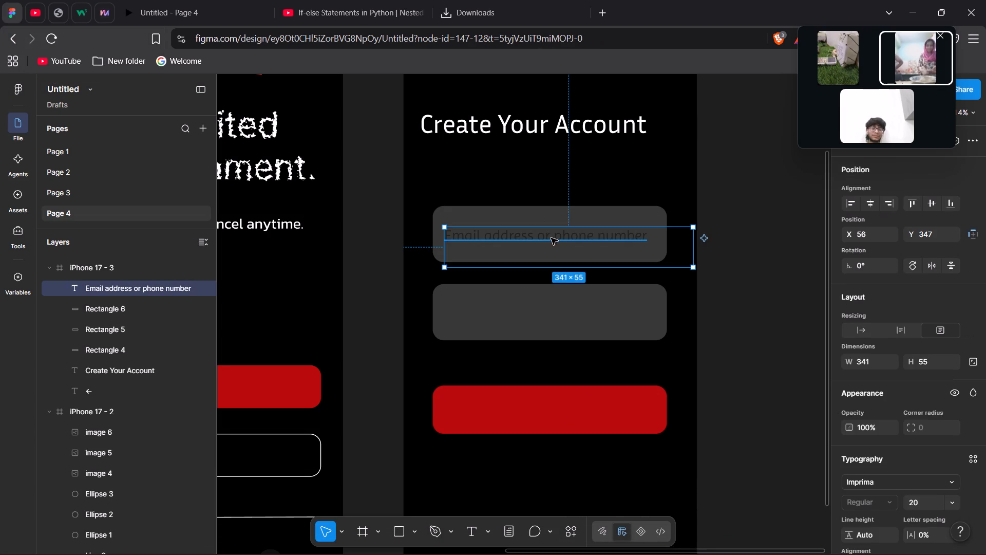
{"action": "scroll", "coordinate": [874, 505], "scroll_direction": "down", "scroll_amount": 1}
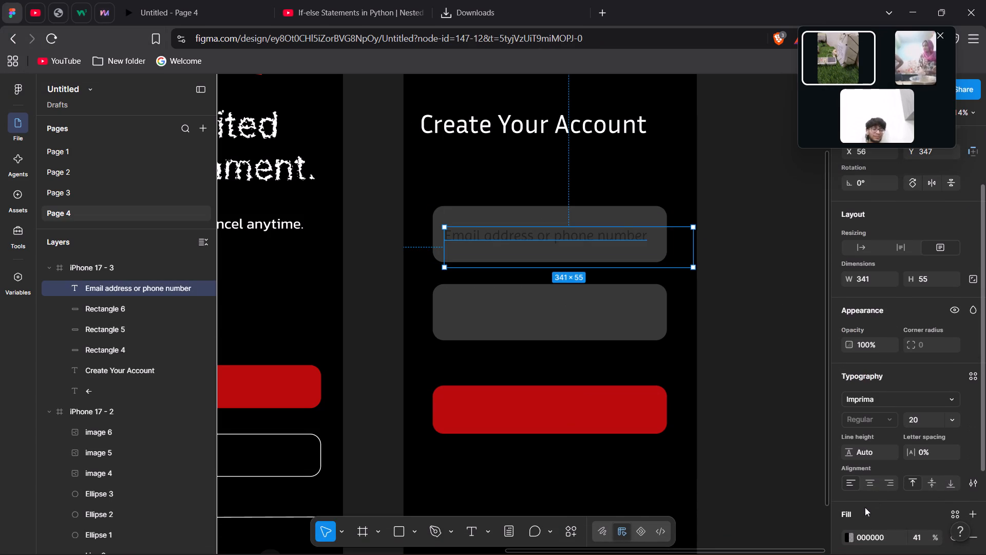
{"action": "left_click", "coordinate": [849, 539]}
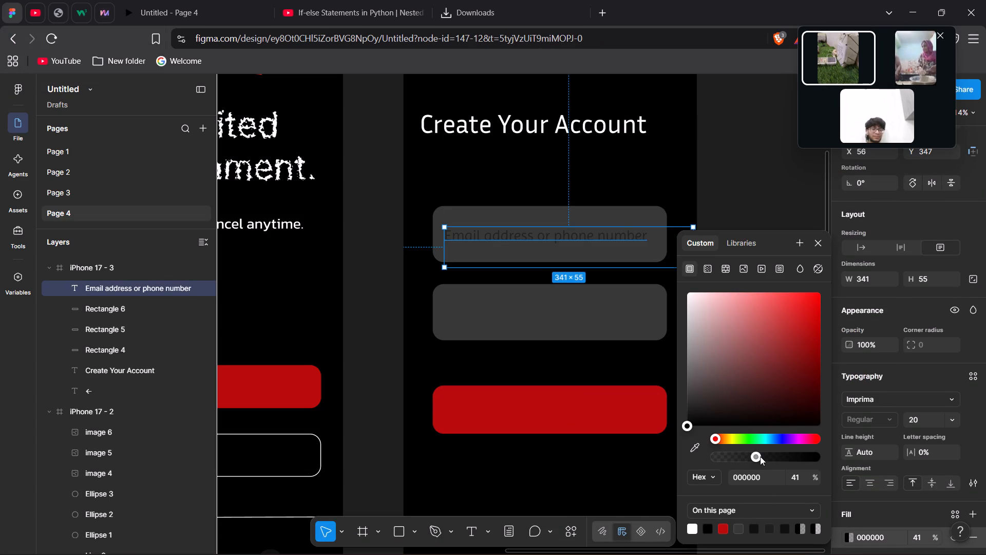
{"action": "left_click_drag", "start_coordinate": [760, 456], "coordinate": [783, 456]}
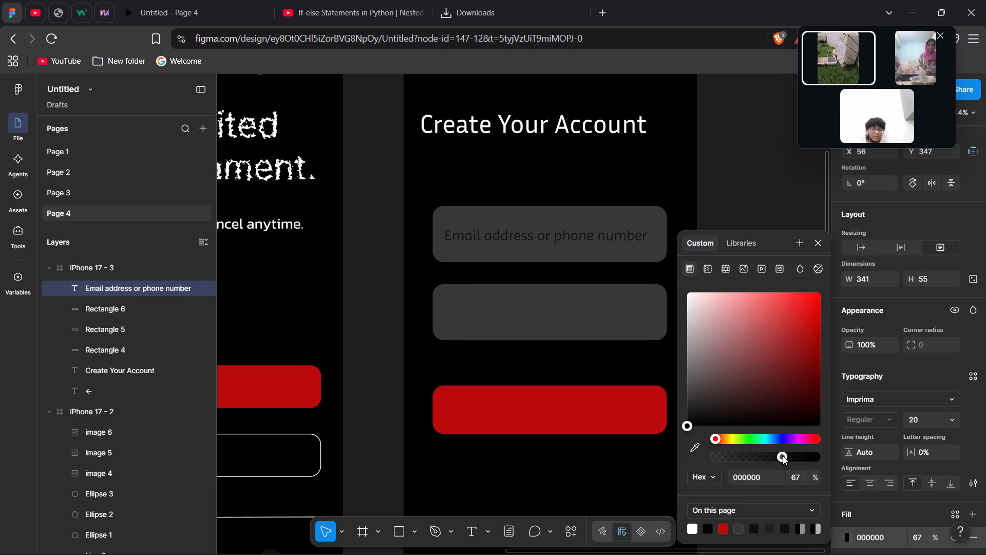
{"action": "left_click_drag", "start_coordinate": [783, 456], "coordinate": [778, 456]}
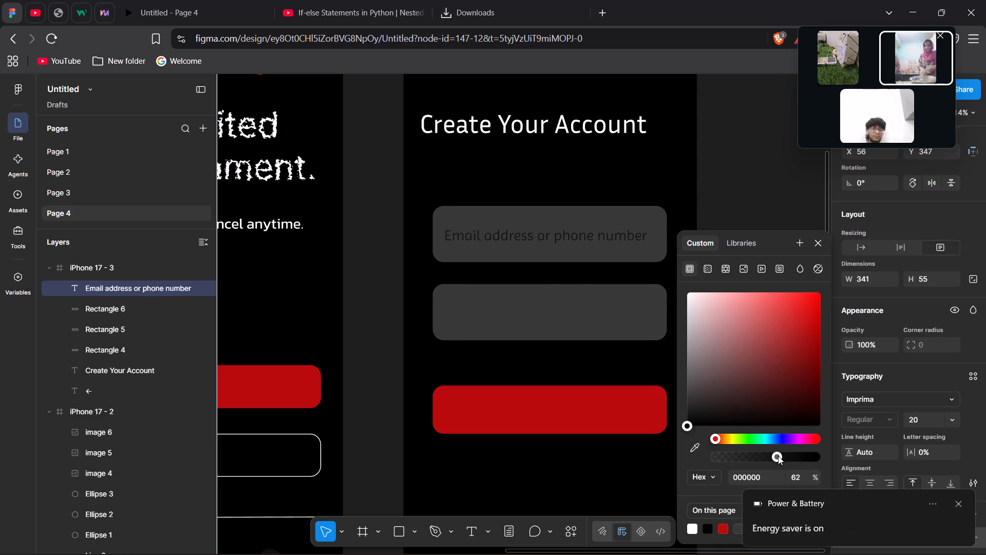
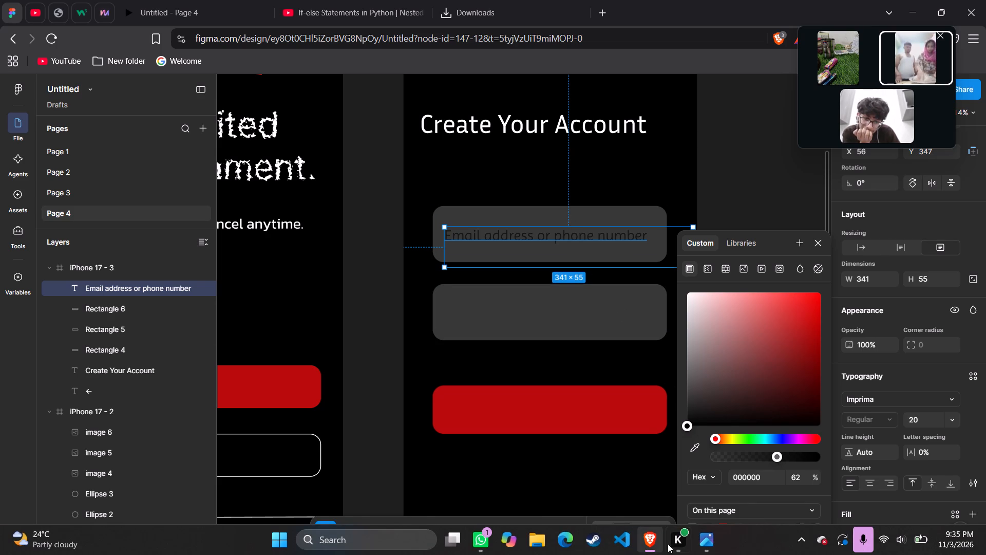
Check the Netflix mockup image in Photos, and change the "Email address or phone number" placeholder's fill to white FFFFFF in Figma.
{"action": "left_click", "coordinate": [702, 550]}
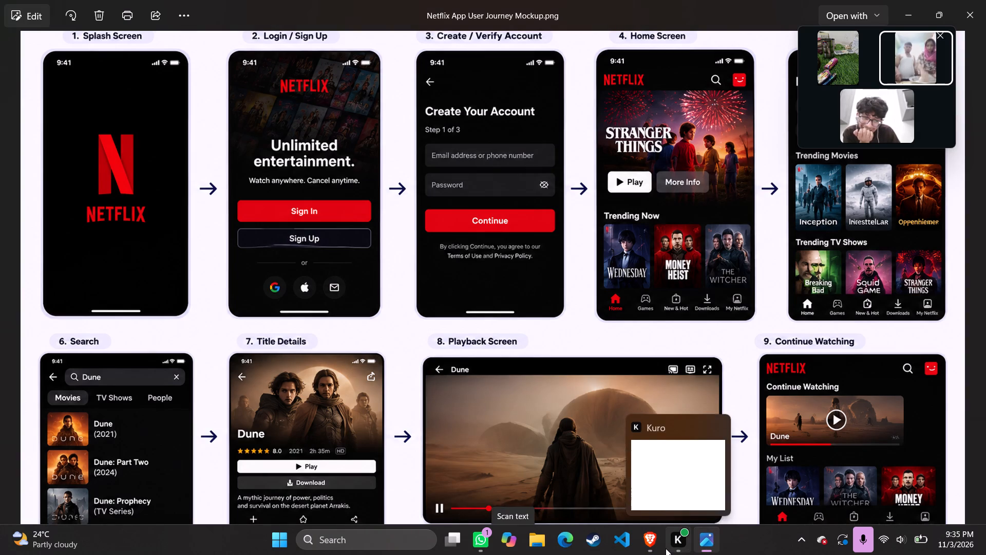
{"action": "left_click", "coordinate": [655, 545]}
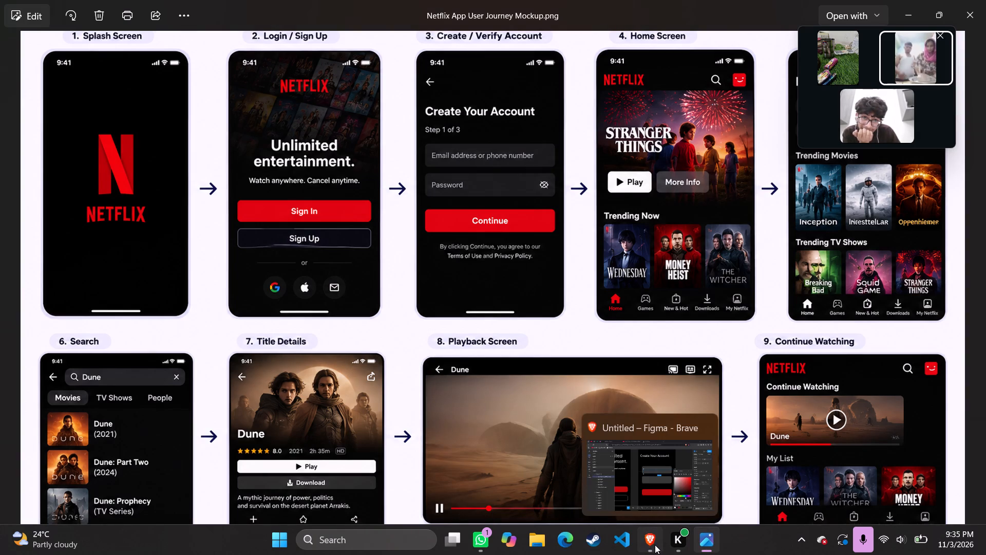
{"action": "left_click", "coordinate": [572, 238]}
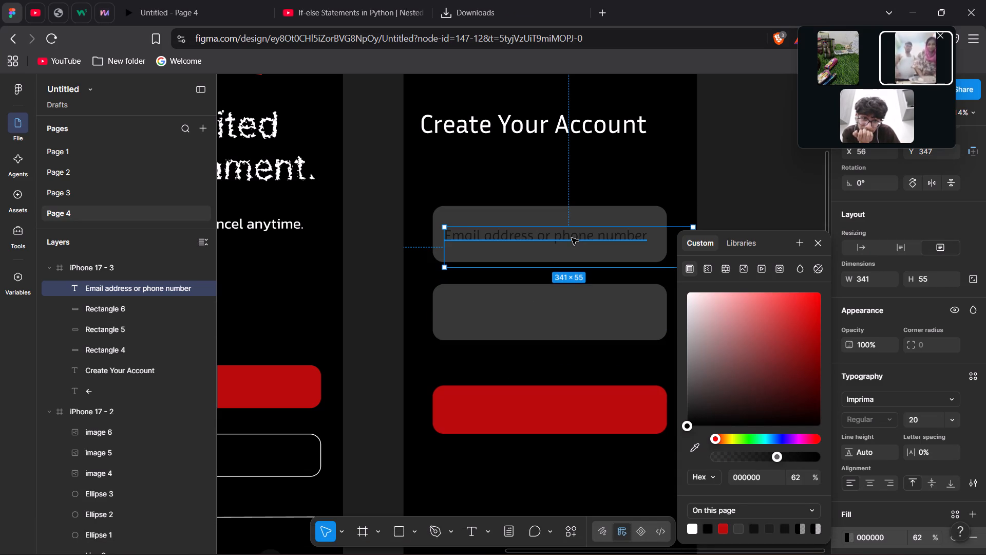
{"action": "double_click", "coordinate": [572, 238]}
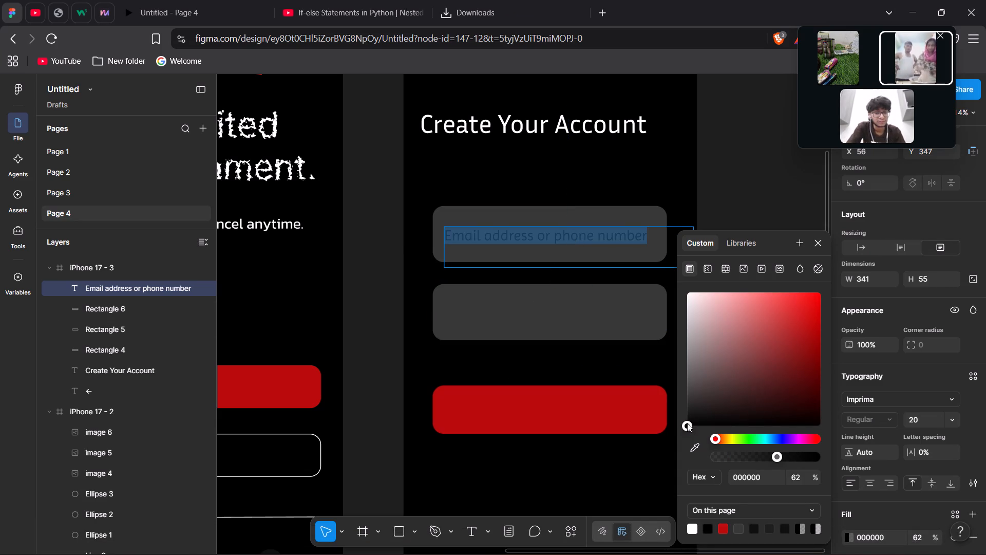
{"action": "left_click_drag", "start_coordinate": [686, 425], "coordinate": [685, 271]}
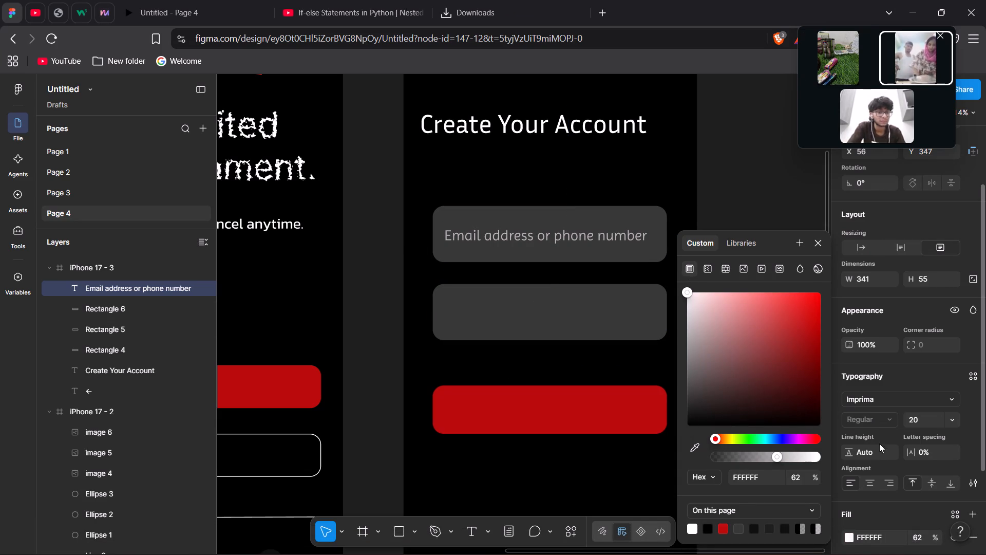
Browse the fonts for the "Email address or phone number" placeholder and change it to Huninn.
{"action": "left_click", "coordinate": [906, 400]}
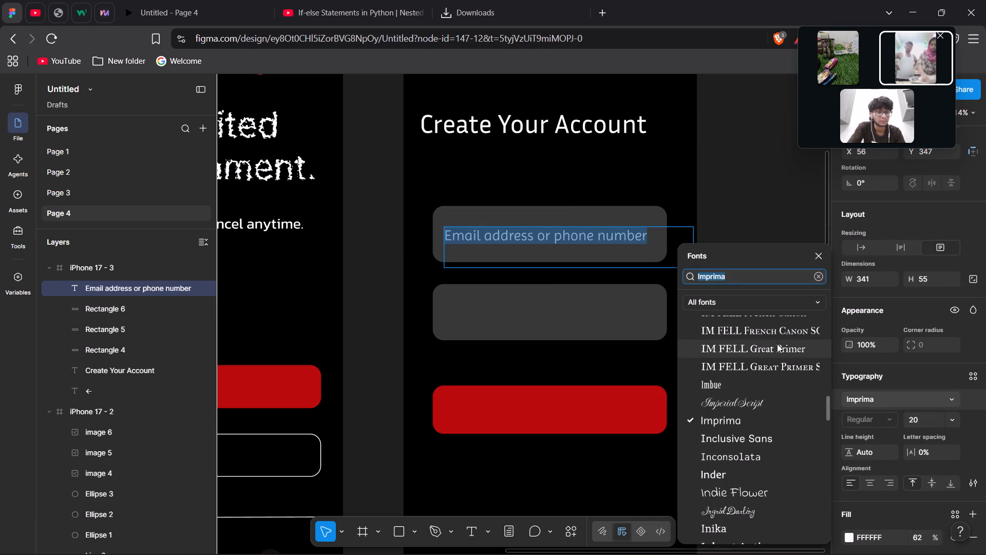
{"action": "scroll", "coordinate": [762, 390], "scroll_direction": "up", "scroll_amount": 3}
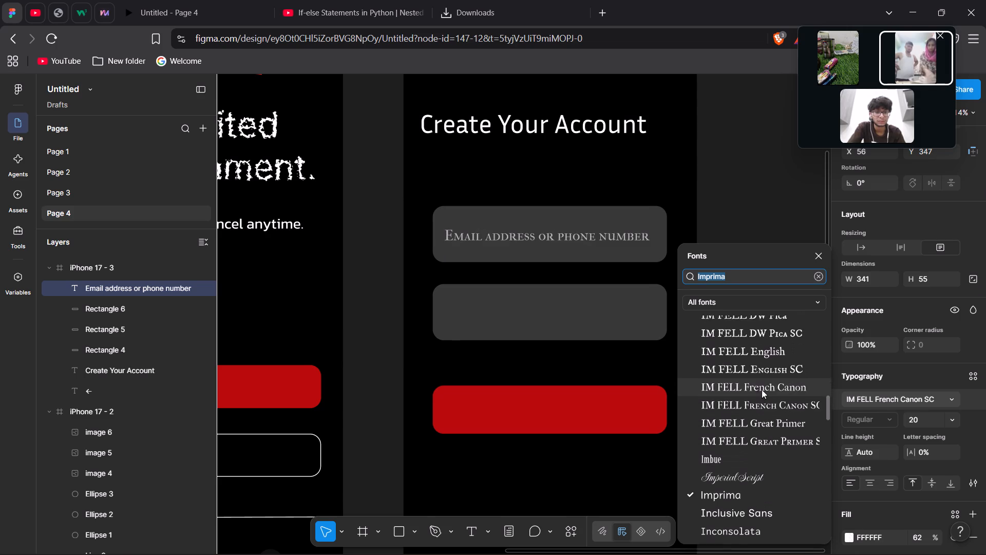
{"action": "scroll", "coordinate": [762, 390], "scroll_direction": "up", "scroll_amount": 2}
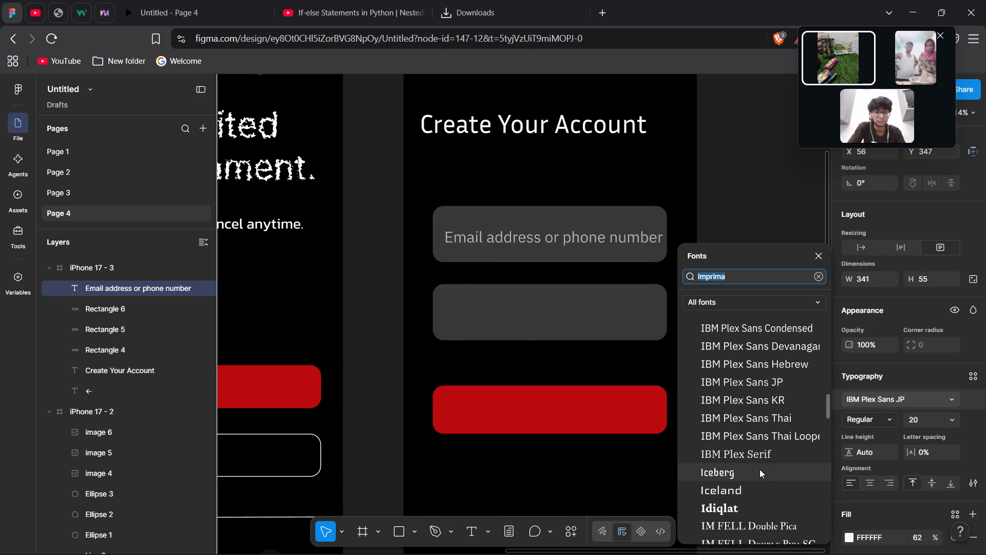
{"action": "scroll", "coordinate": [759, 472], "scroll_direction": "up", "scroll_amount": 1}
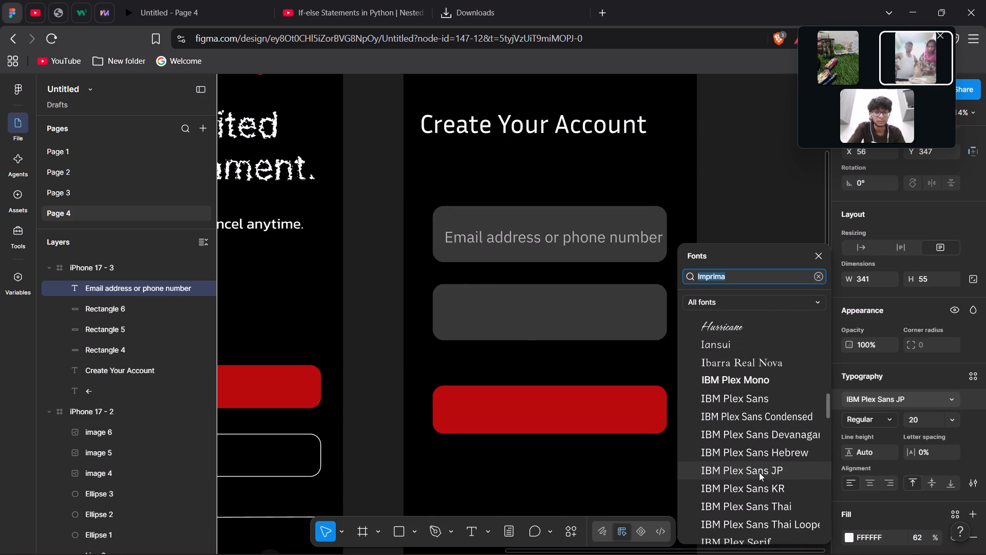
{"action": "scroll", "coordinate": [759, 472], "scroll_direction": "up", "scroll_amount": 2}
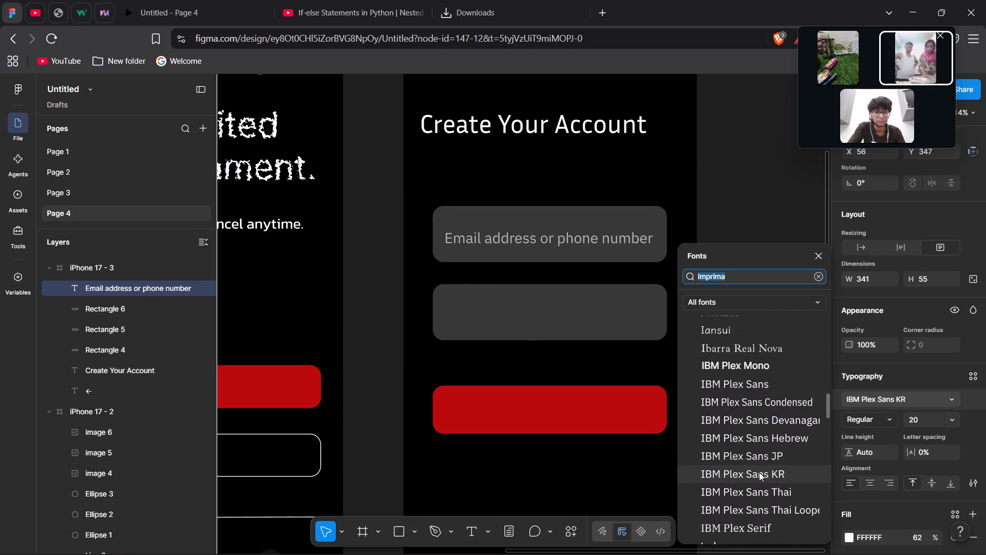
{"action": "scroll", "coordinate": [759, 472], "scroll_direction": "up", "scroll_amount": 3}
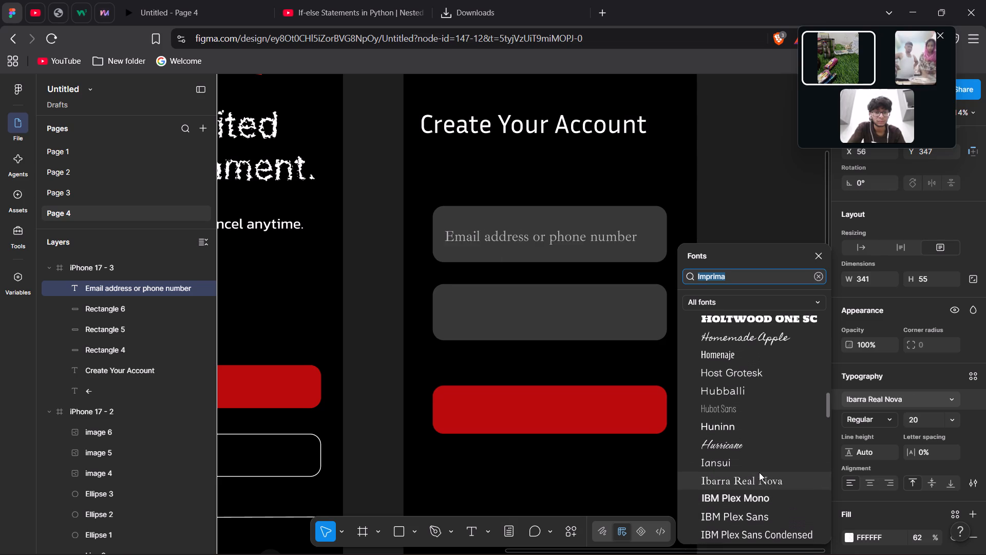
{"action": "scroll", "coordinate": [759, 472], "scroll_direction": "up", "scroll_amount": 1}
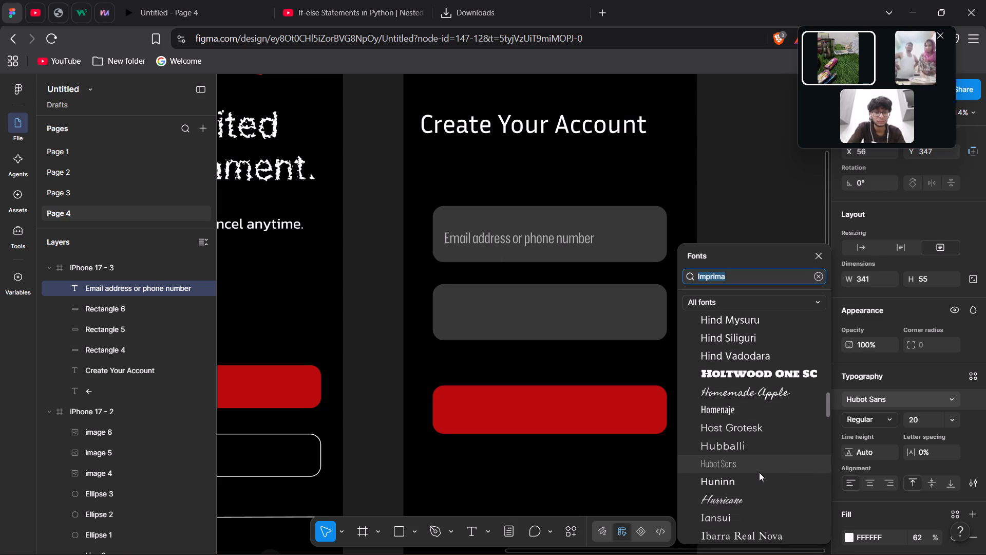
{"action": "left_click", "coordinate": [759, 472]}
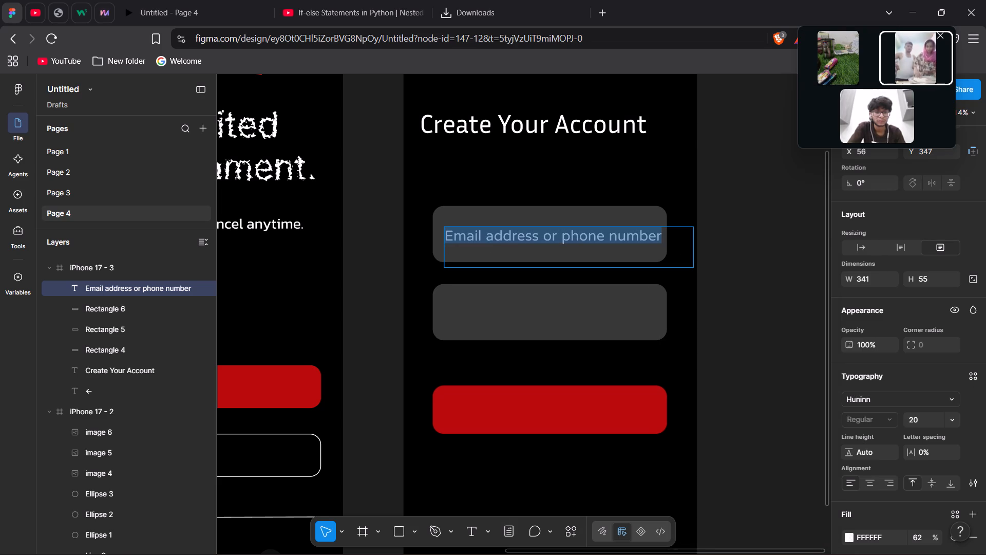
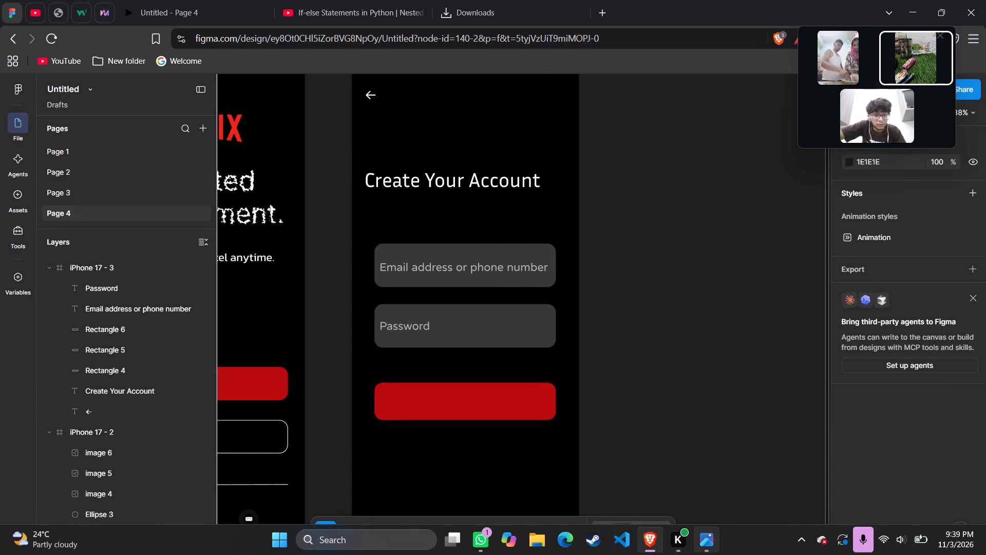
Check the mockup image in Photos, and draw a text box about 171 × 47 on Figma's empty red button with font size 32.
{"action": "left_click", "coordinate": [708, 554]}
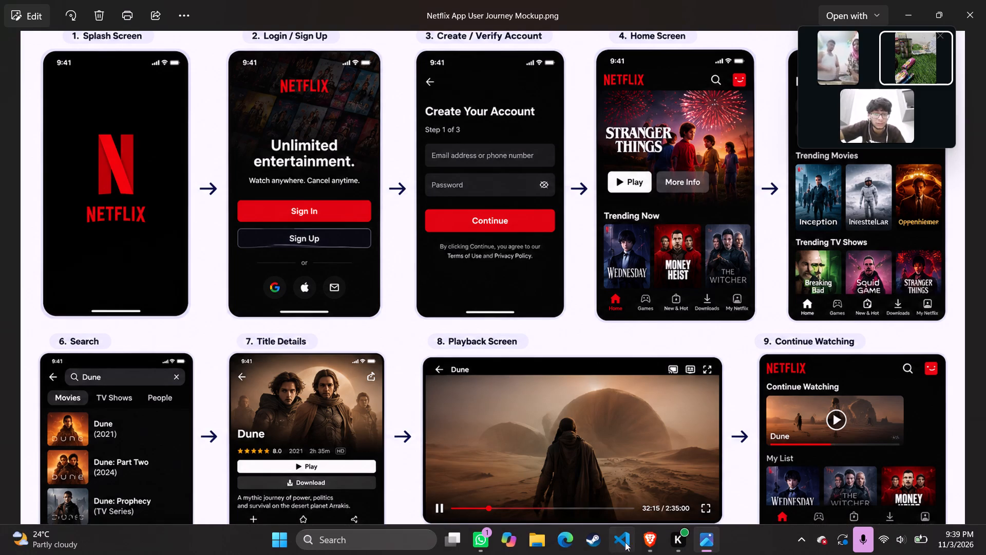
{"action": "left_click", "coordinate": [648, 542]}
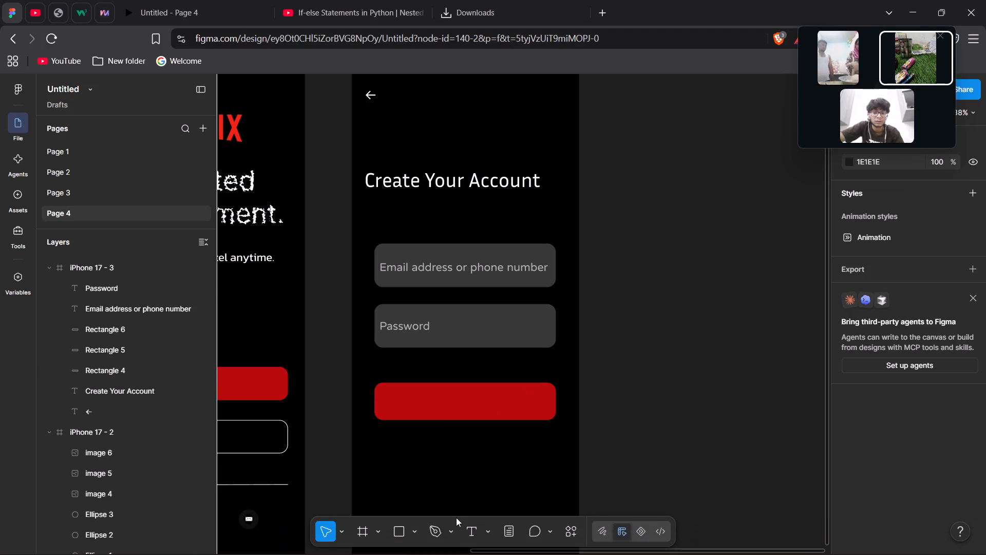
{"action": "left_click", "coordinate": [476, 528]}
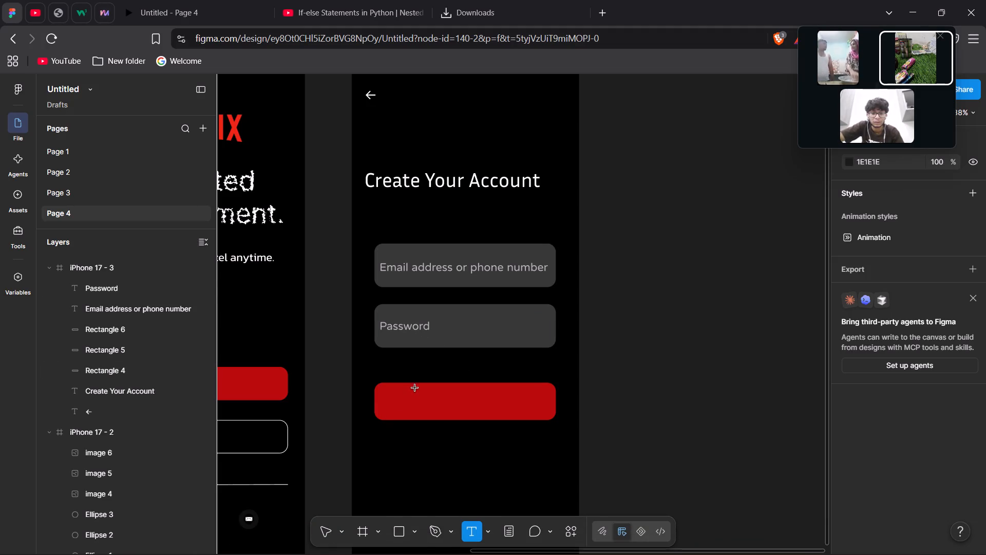
{"action": "left_click_drag", "start_coordinate": [415, 387], "coordinate": [512, 414]}
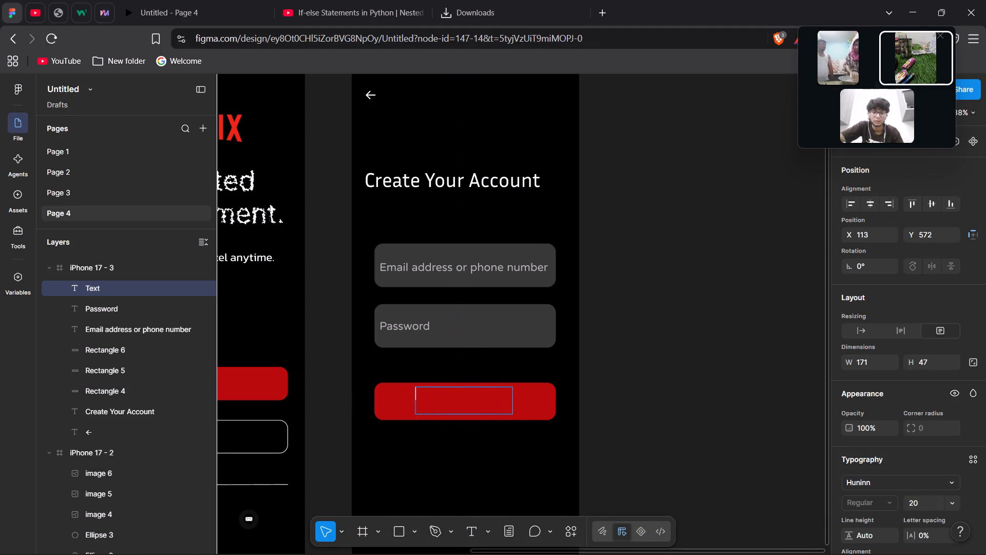
{"action": "left_click_drag", "start_coordinate": [956, 511], "coordinate": [955, 506]}
{"action": "left_click", "coordinate": [955, 506]}
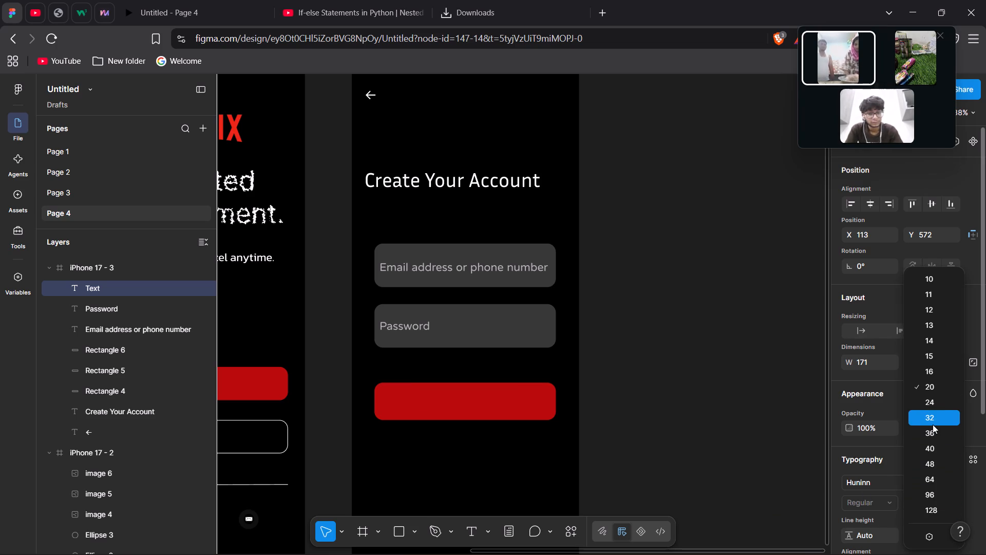
{"action": "left_click", "coordinate": [933, 424]}
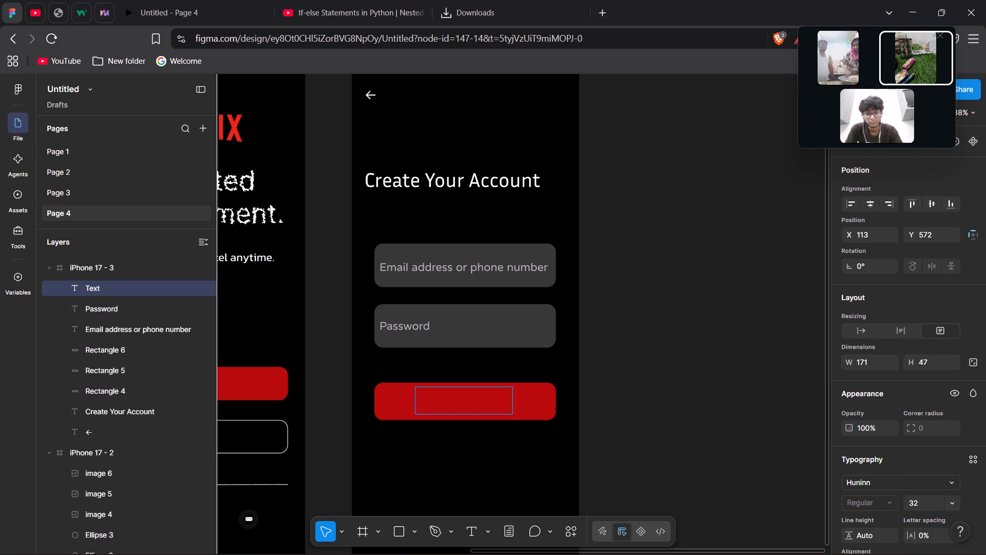
Enter "Continue" as the label text in the new text box on the red button.
{"action": "left_click", "coordinate": [456, 406]}
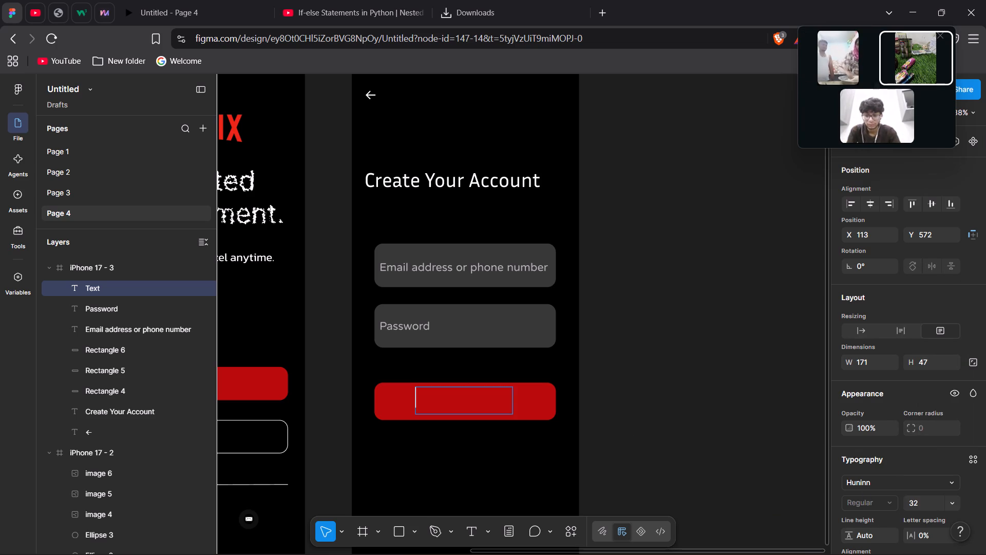
{"action": "type", "text": "COntinure"}
{"action": "key", "text": "BackSpace"}
{"action": "key", "text": "BackSpace"}
{"action": "key", "text": "BackSpace"}
{"action": "key", "text": "BackSpace"}
{"action": "key", "text": "BackSpace"}
{"action": "key", "text": "BackSpace"}
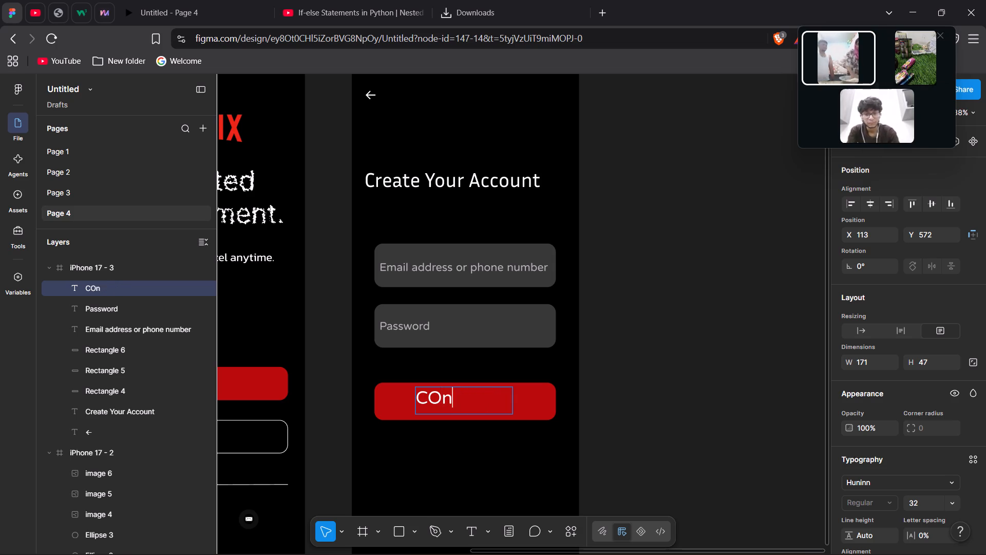
{"action": "key", "text": "BackSpace"}
{"action": "key", "text": "BackSpace"}
{"action": "type", "text": "ontinue"}
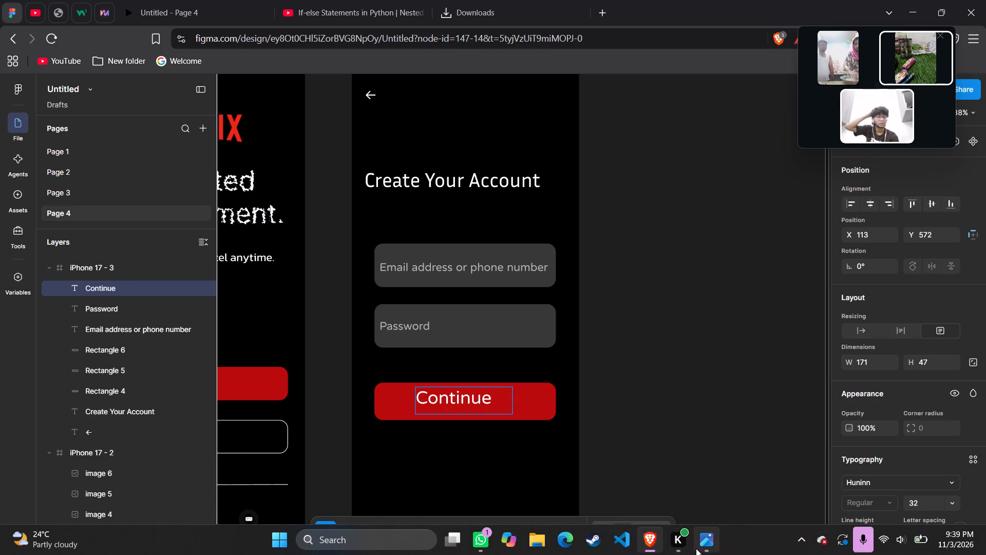
Compare the Continue button with the mockup image in Photos, and view the font list for the Continue label in Figma.
{"action": "left_click", "coordinate": [697, 548]}
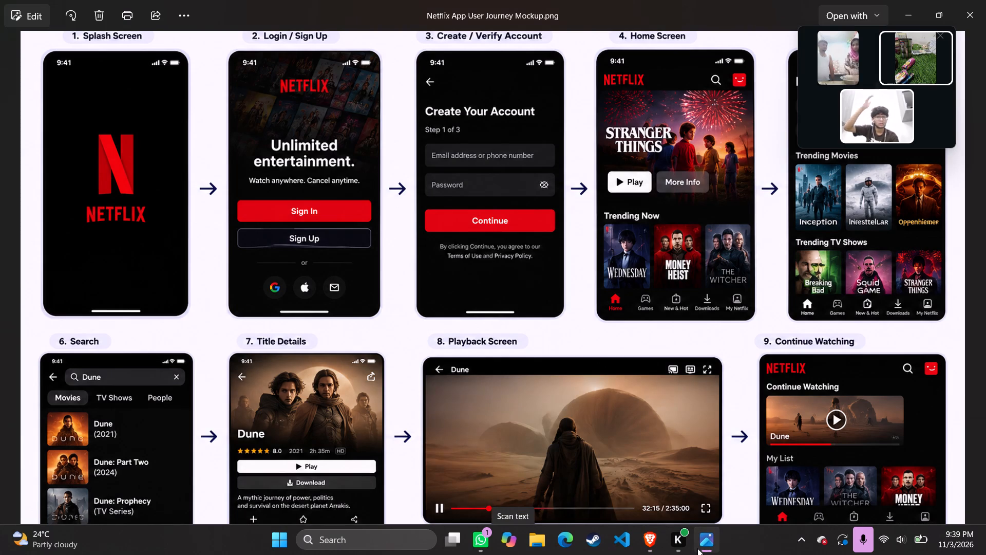
{"action": "left_click", "coordinate": [648, 548]}
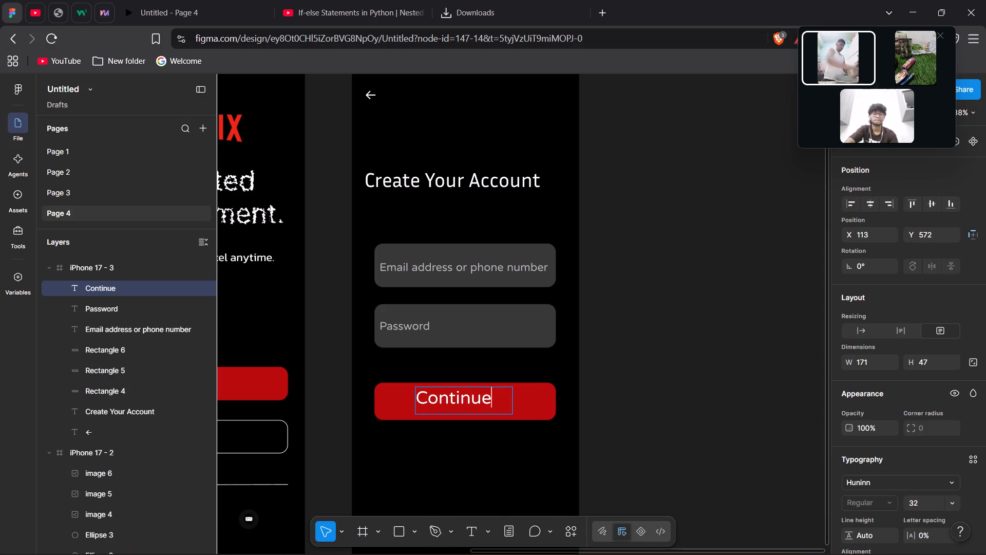
{"action": "double_click", "coordinate": [472, 398]}
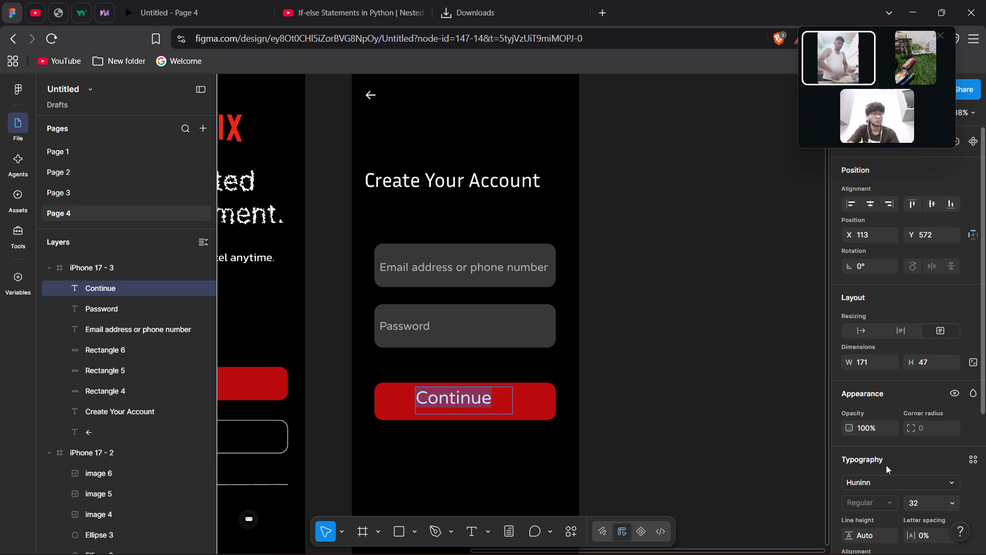
{"action": "scroll", "coordinate": [886, 465], "scroll_direction": "down", "scroll_amount": 1}
{"action": "left_click", "coordinate": [908, 440]}
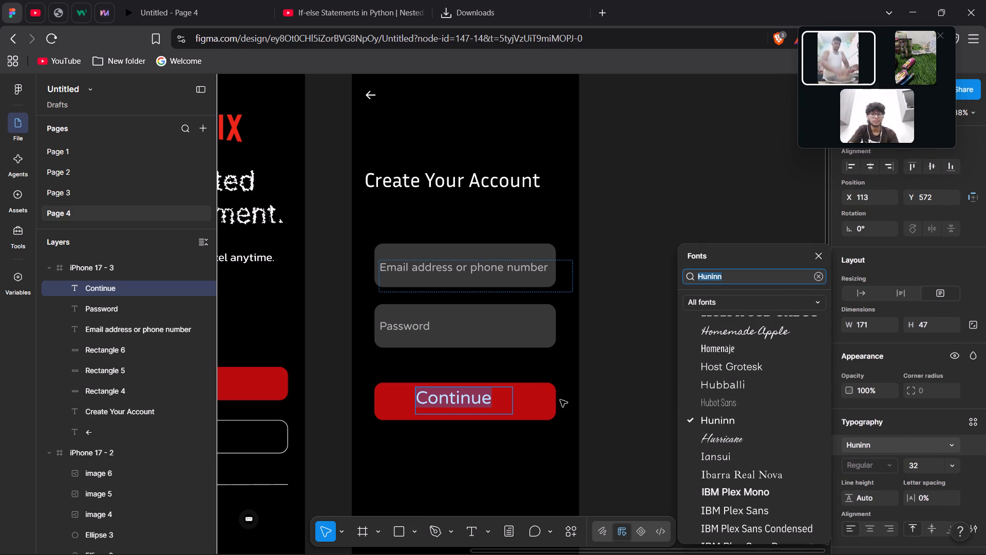
{"action": "left_click", "coordinate": [596, 401]}
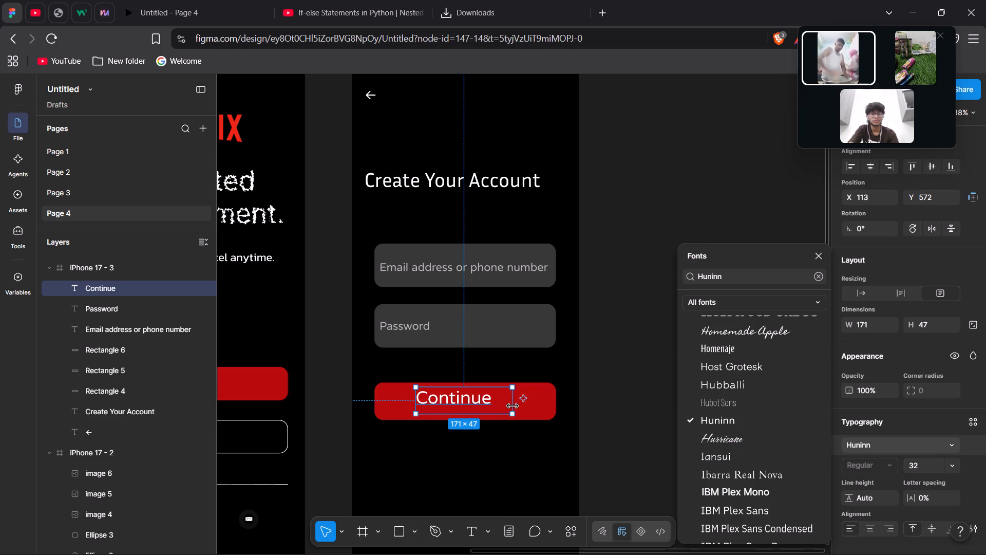
Move the Continue label to about X 121, Y 576 and narrow its text box to about 138 wide.
{"action": "left_click_drag", "start_coordinate": [503, 405], "coordinate": [508, 408]}
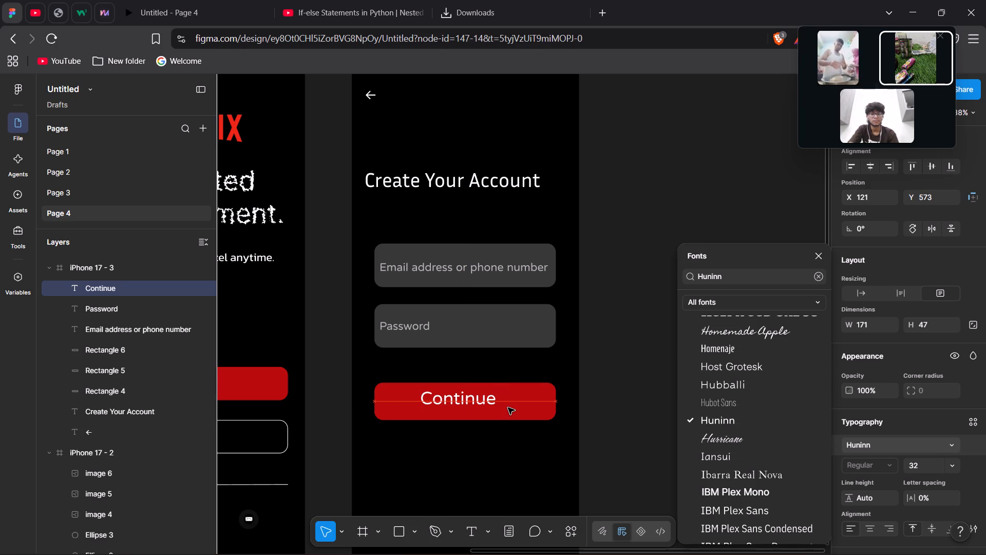
{"action": "left_click_drag", "start_coordinate": [508, 408], "coordinate": [508, 408]}
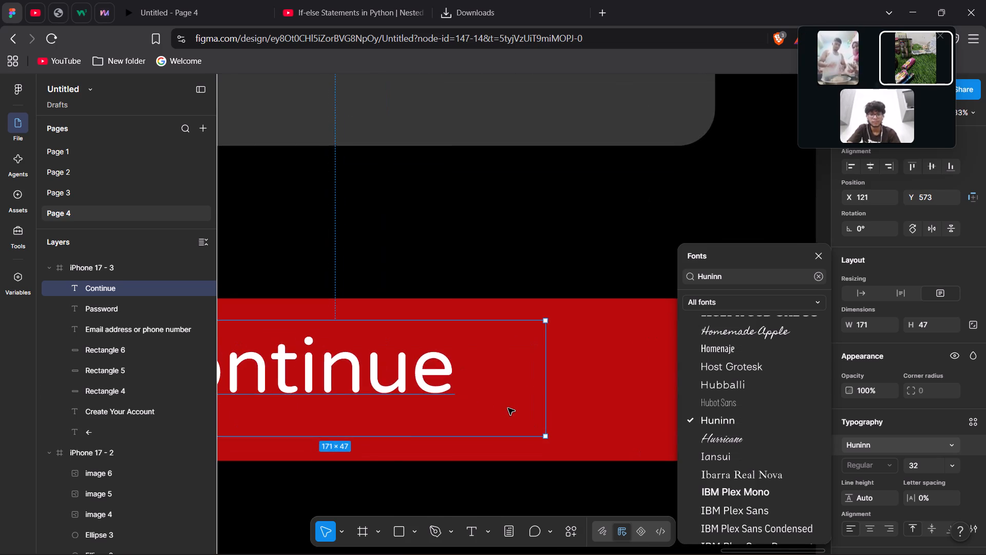
{"action": "scroll", "coordinate": [508, 408], "scroll_direction": "right", "scroll_amount": 2}
{"action": "left_click_drag", "start_coordinate": [566, 358], "coordinate": [567, 362]}
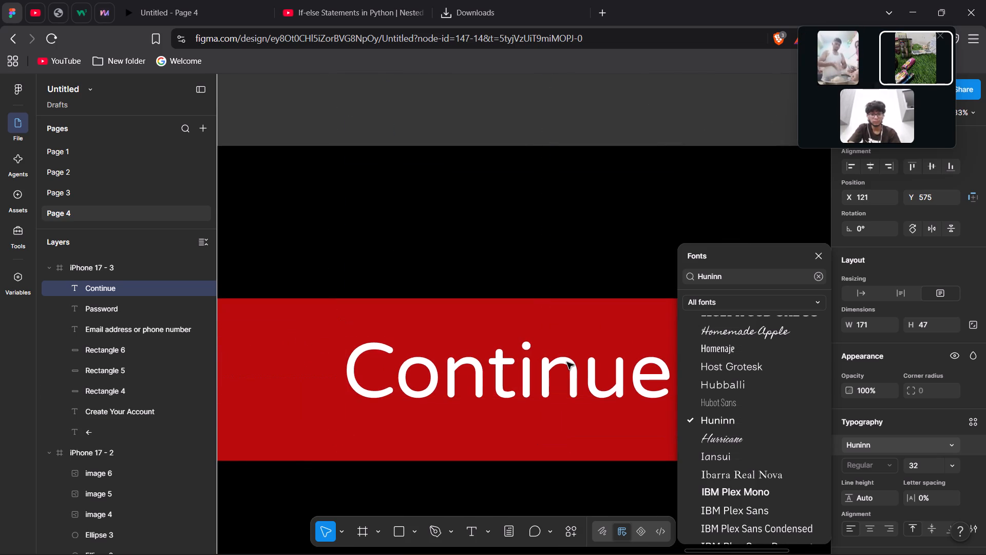
{"action": "left_click_drag", "start_coordinate": [567, 362], "coordinate": [567, 366]}
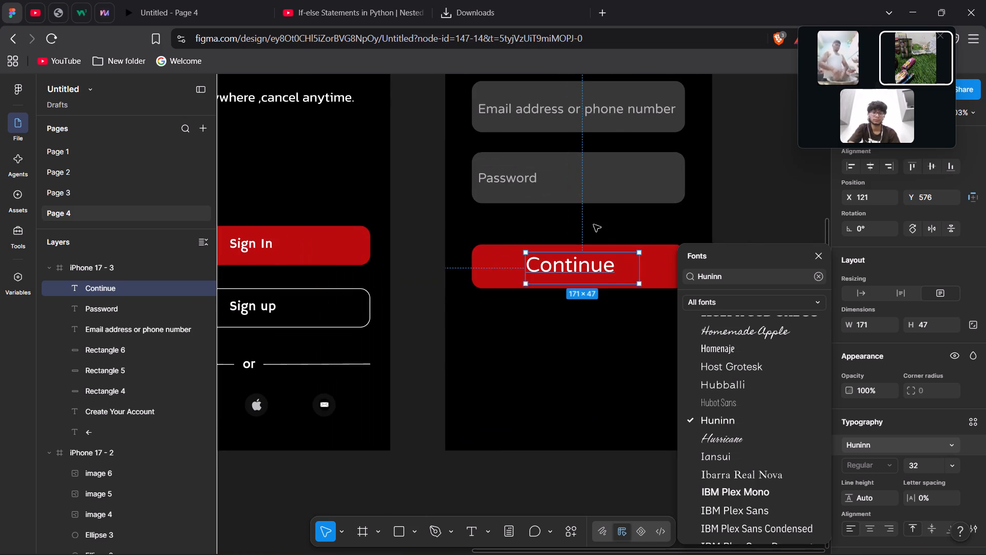
{"action": "scroll", "coordinate": [557, 349], "scroll_direction": "left", "scroll_amount": 1}
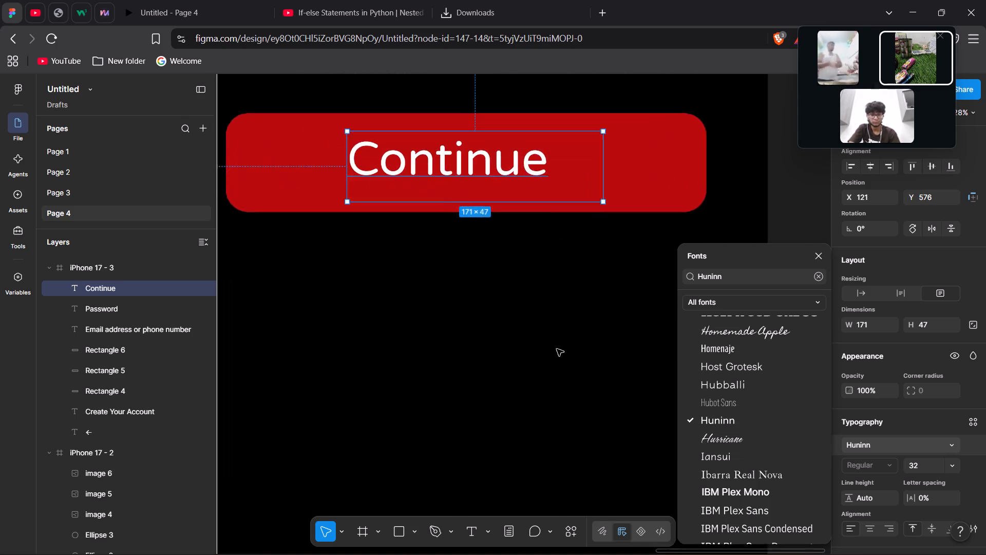
{"action": "left_click_drag", "start_coordinate": [613, 134], "coordinate": [559, 137]}
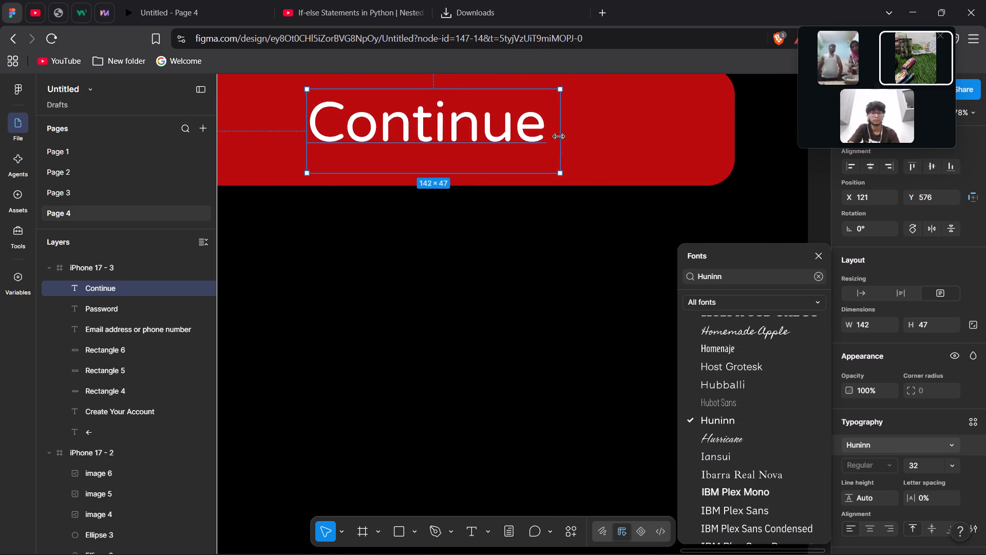
{"action": "left_click_drag", "start_coordinate": [559, 137], "coordinate": [552, 137]}
Centre the Continue label horizontally on the red button at X 132, Y 577.
{"action": "scroll", "coordinate": [527, 235], "scroll_direction": "up", "scroll_amount": 1}
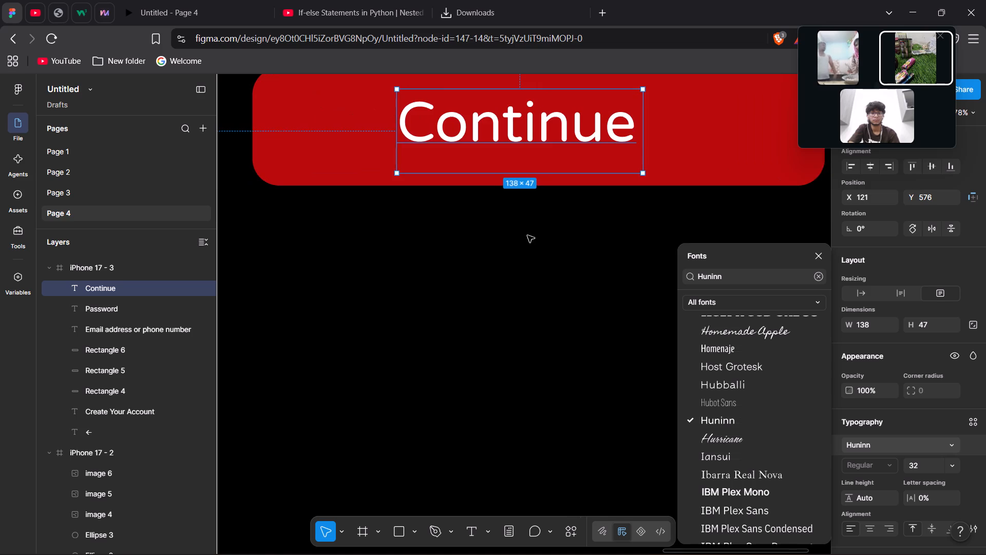
{"action": "scroll", "coordinate": [527, 235], "scroll_direction": "up", "scroll_amount": 1}
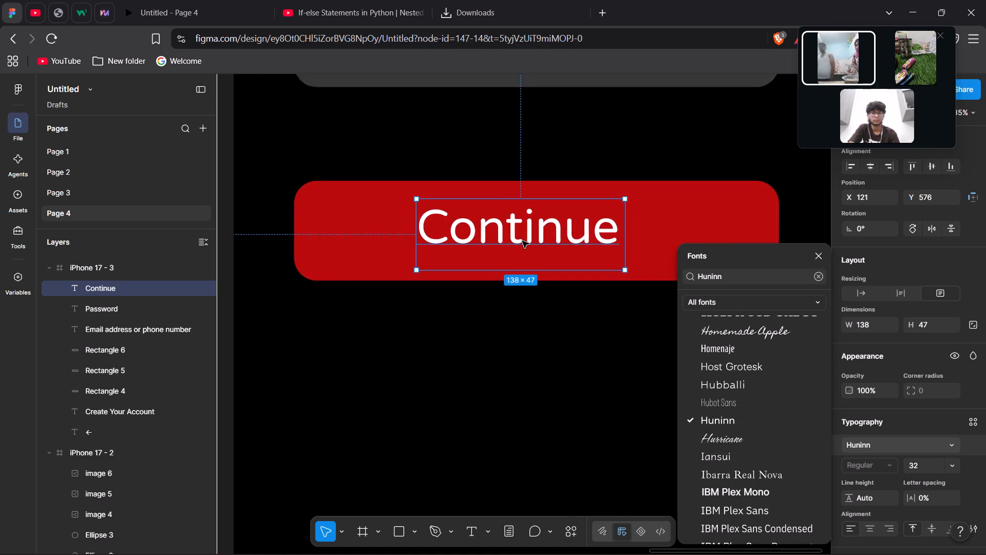
{"action": "left_click_drag", "start_coordinate": [508, 240], "coordinate": [514, 240]}
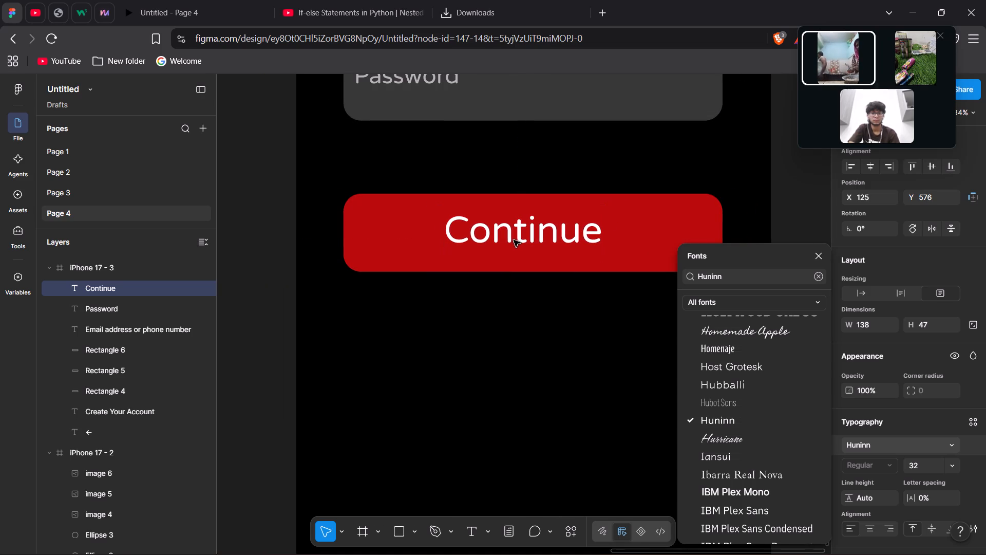
{"action": "left_click_drag", "start_coordinate": [514, 240], "coordinate": [523, 241]}
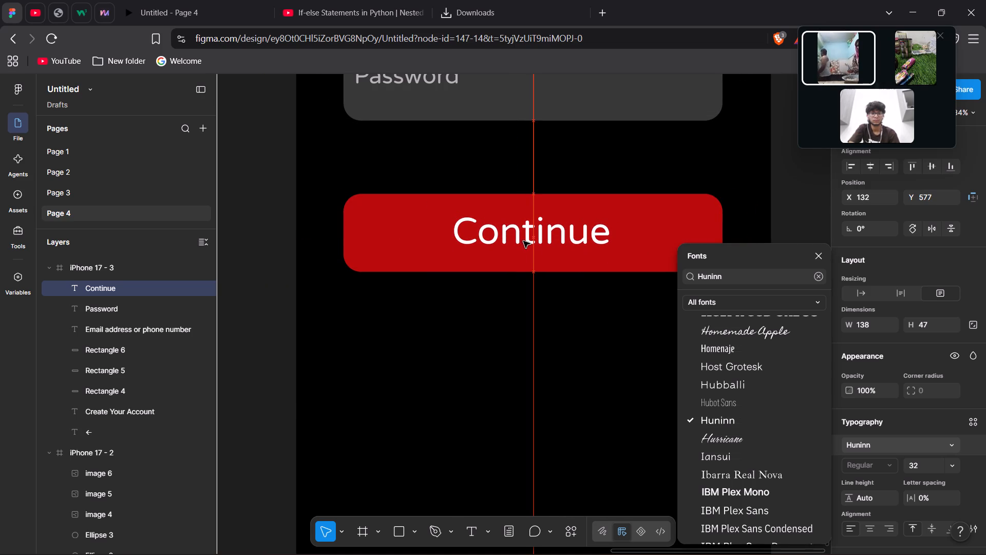
{"action": "left_click_drag", "start_coordinate": [523, 241], "coordinate": [526, 240]}
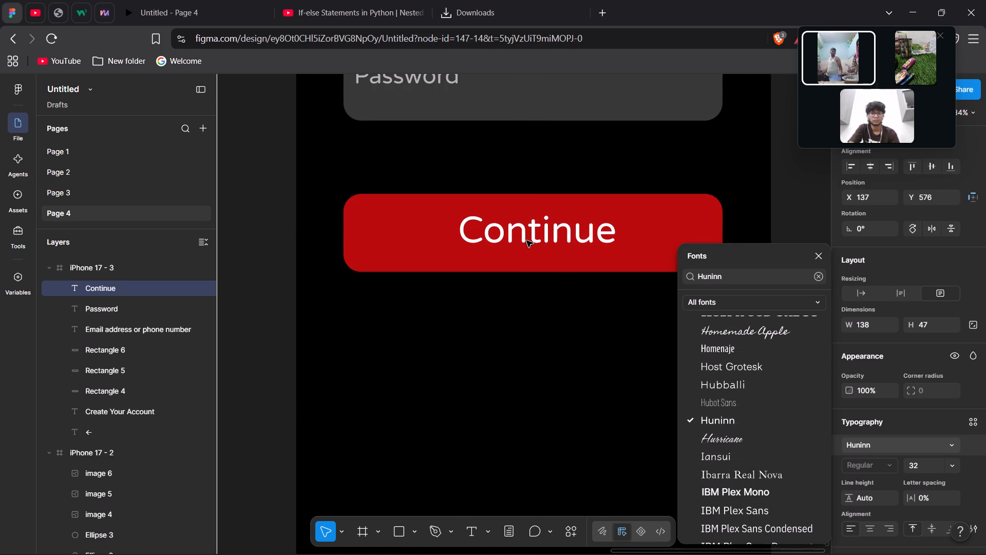
{"action": "left_click_drag", "start_coordinate": [526, 240], "coordinate": [526, 242]}
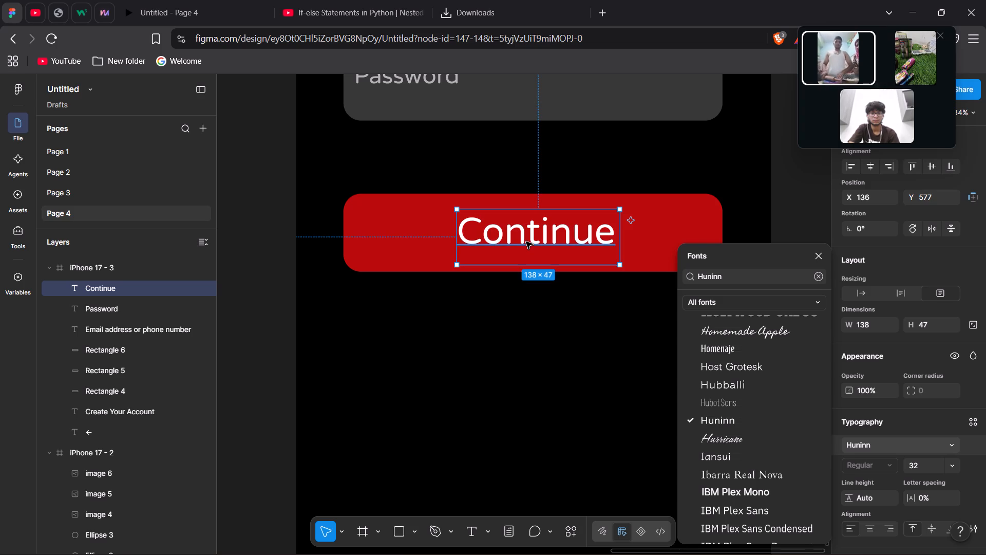
{"action": "left_click", "coordinate": [507, 341]}
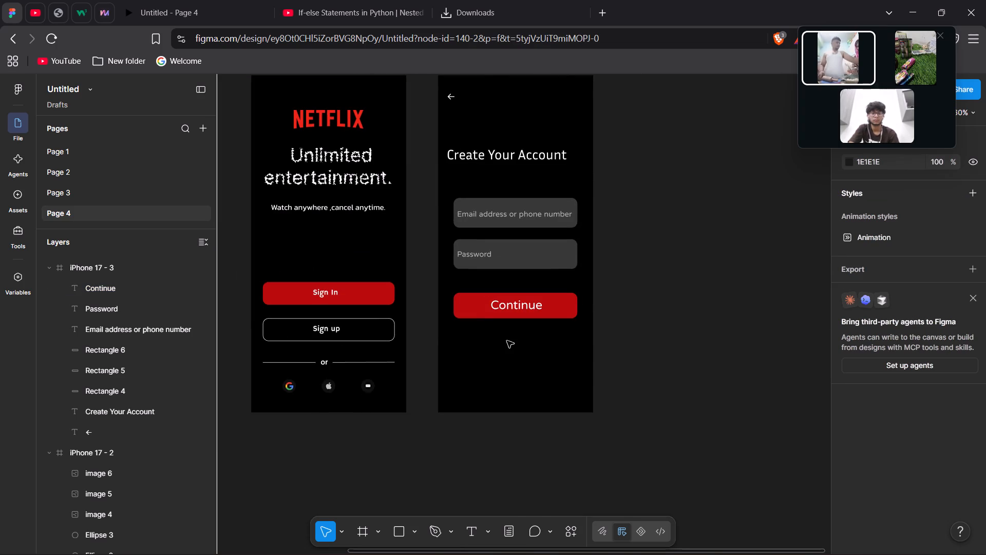
{"action": "left_click", "coordinate": [493, 190]}
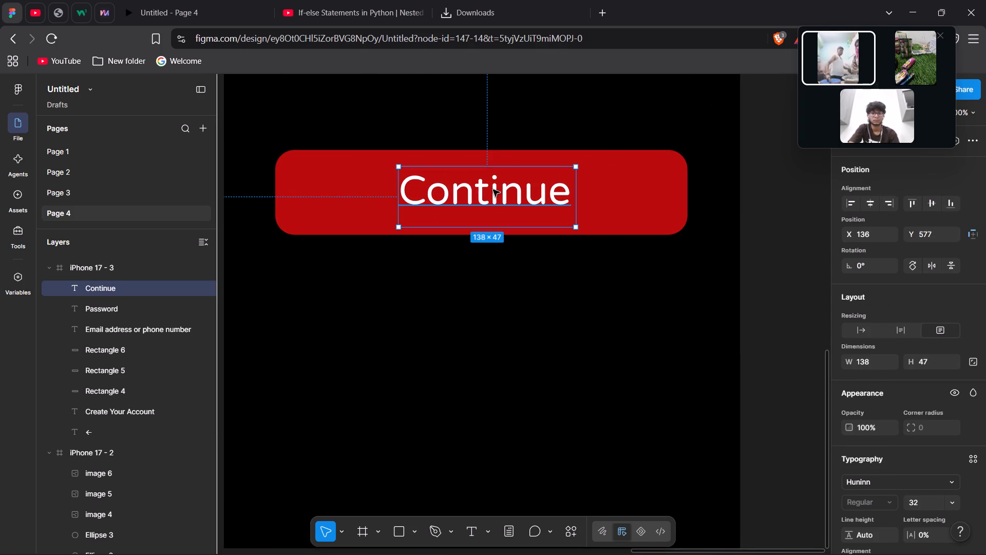
{"action": "left_click", "coordinate": [499, 193]}
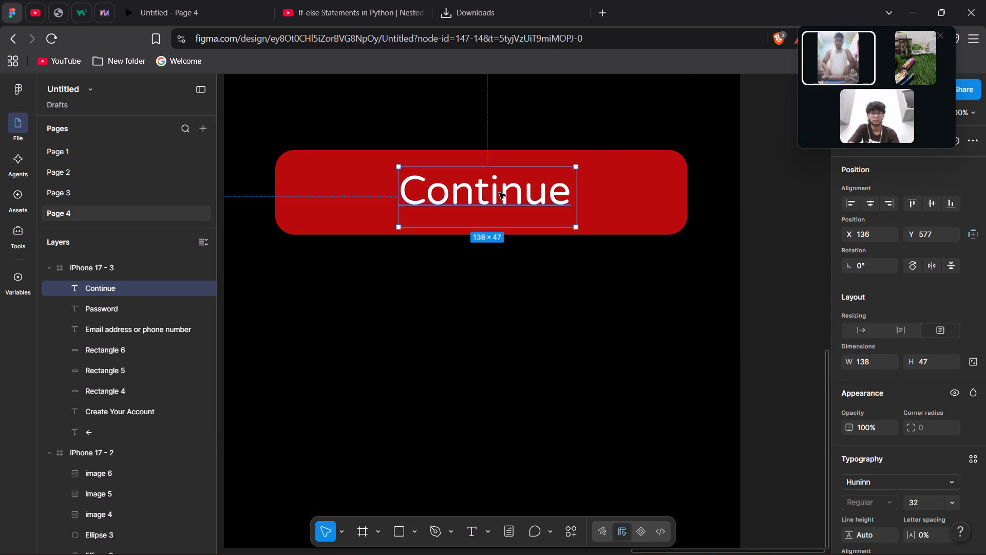
{"action": "left_click", "coordinate": [507, 276]}
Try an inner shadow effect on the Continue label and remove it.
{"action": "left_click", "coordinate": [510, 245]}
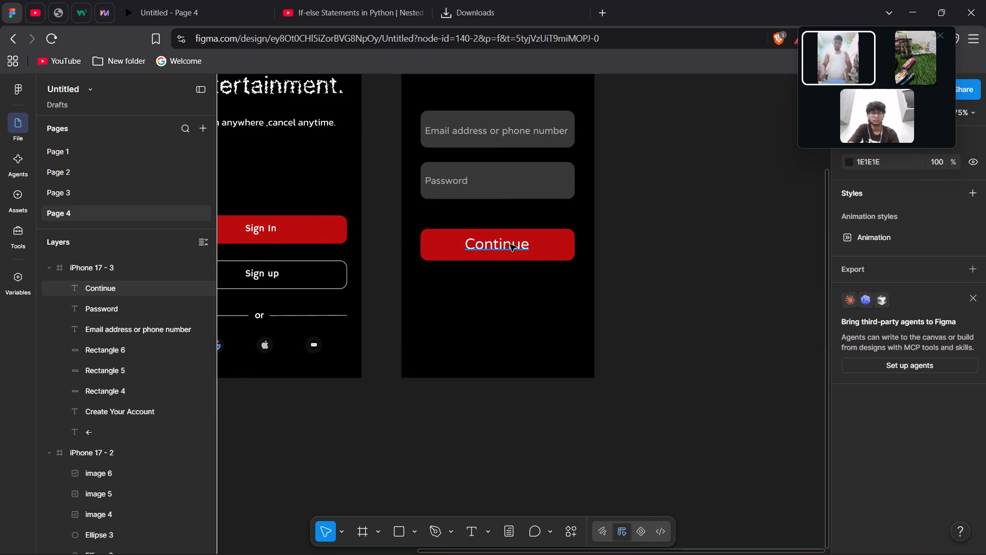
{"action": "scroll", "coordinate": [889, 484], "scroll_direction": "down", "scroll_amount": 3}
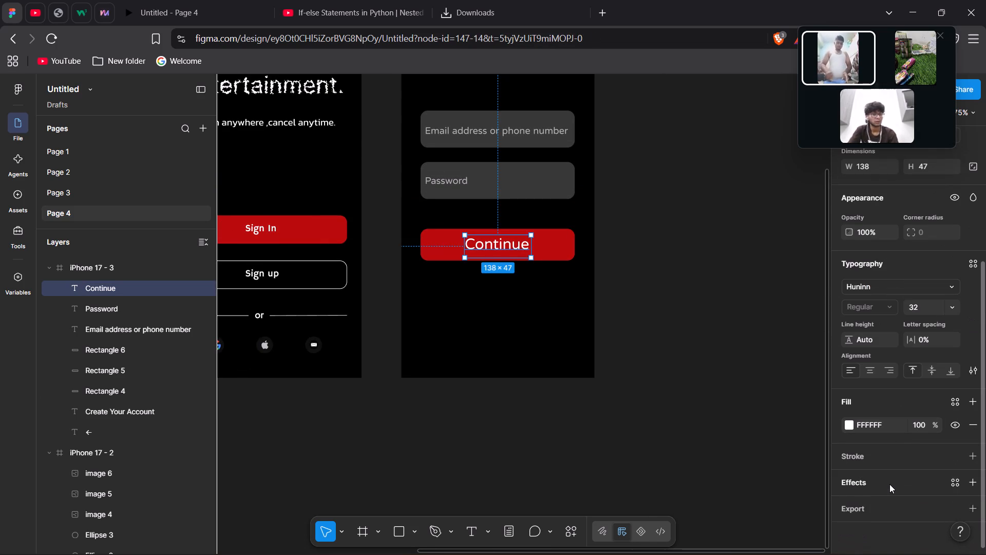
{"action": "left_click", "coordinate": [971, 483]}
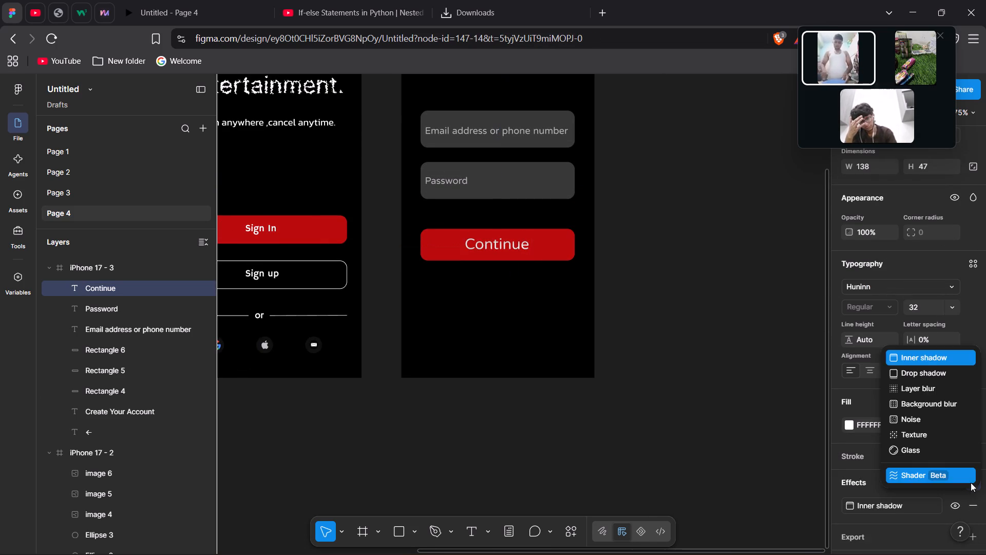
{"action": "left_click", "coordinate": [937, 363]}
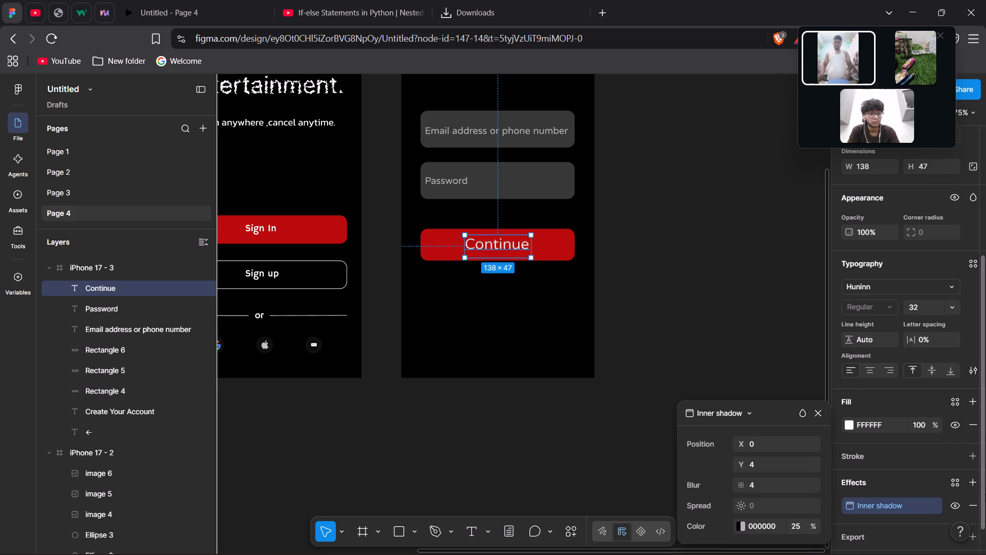
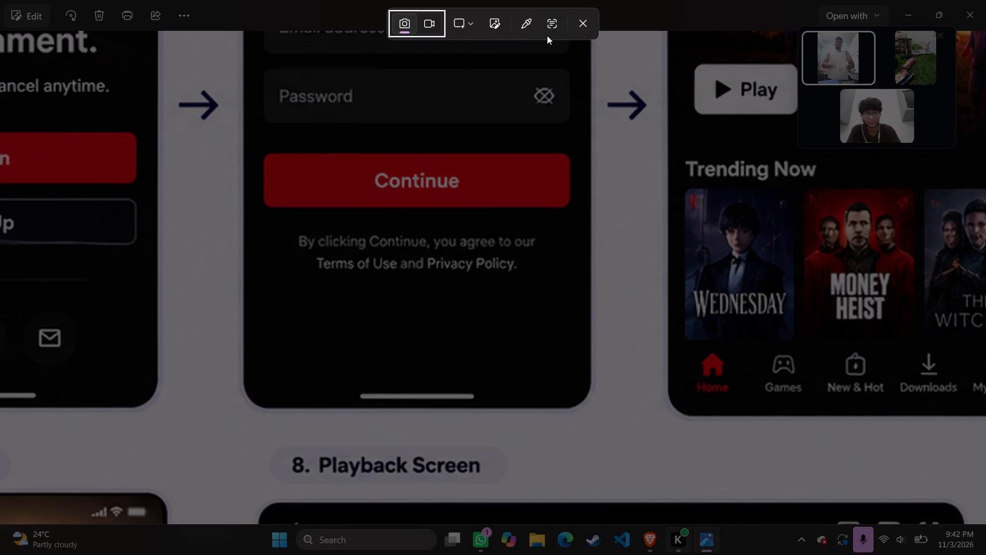
Mark the "By clicking Continue, you agree to our Terms of Use and Privacy Policy." lines in the mockup image for text extraction.
{"action": "left_click", "coordinate": [548, 36]}
{"action": "left_click", "coordinate": [551, 28]}
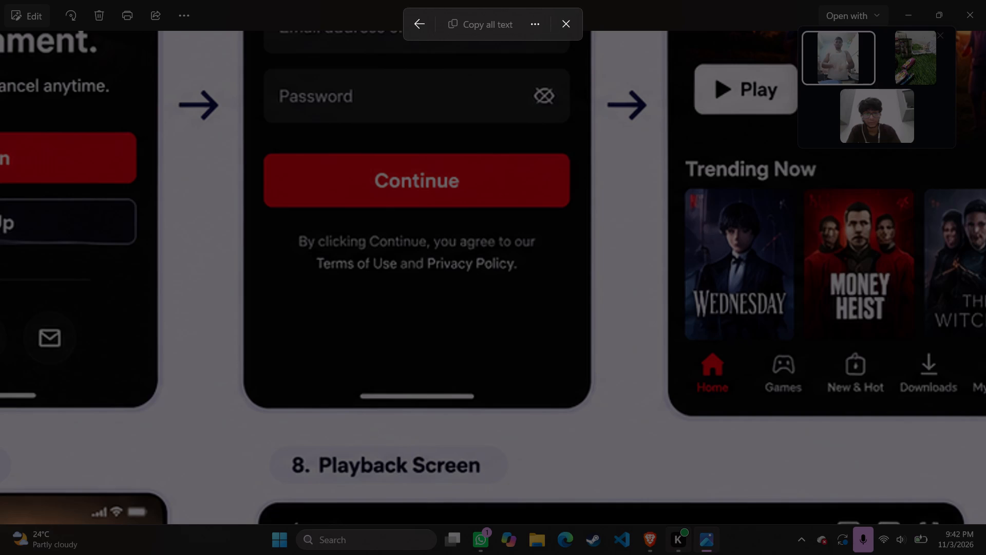
{"action": "left_click_drag", "start_coordinate": [292, 225], "coordinate": [529, 273]}
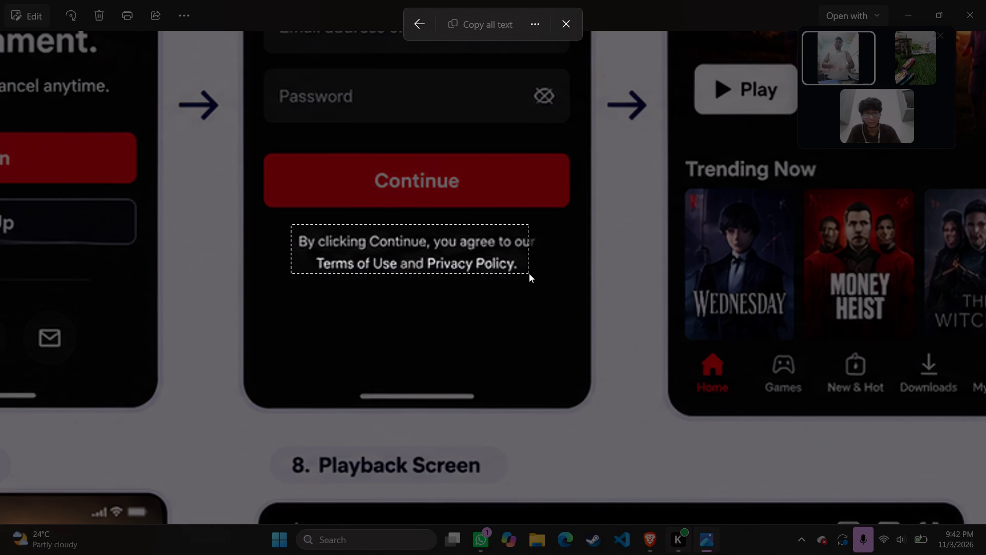
{"action": "left_click_drag", "start_coordinate": [529, 273], "coordinate": [559, 306]}
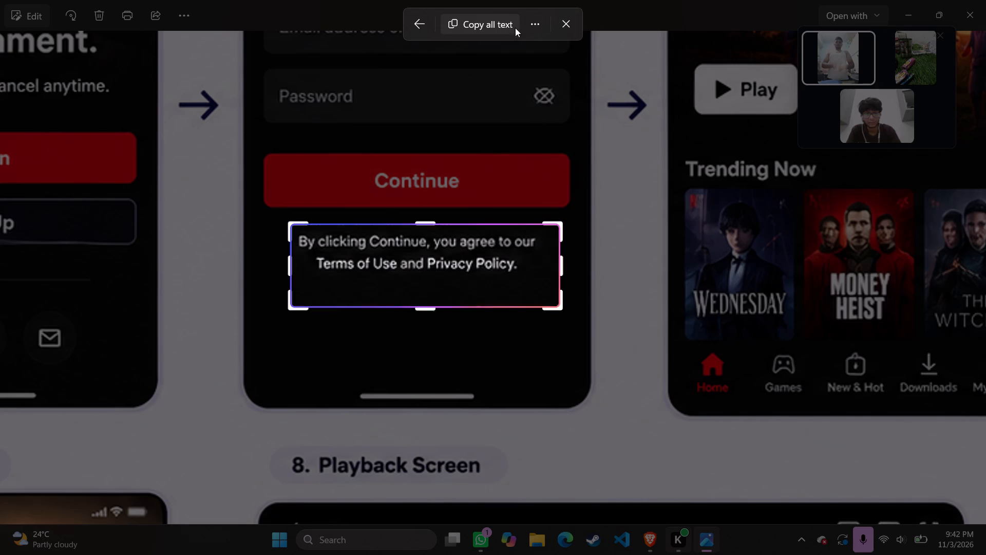
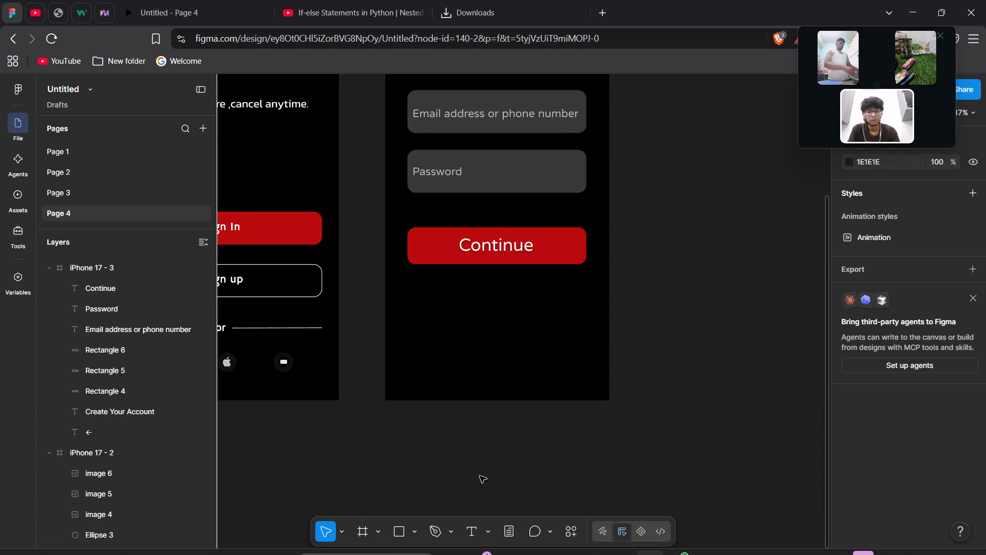
Add a text box about 312 × 57 below the Continue button and paste the copied terms text into it.
{"action": "left_click", "coordinate": [476, 535]}
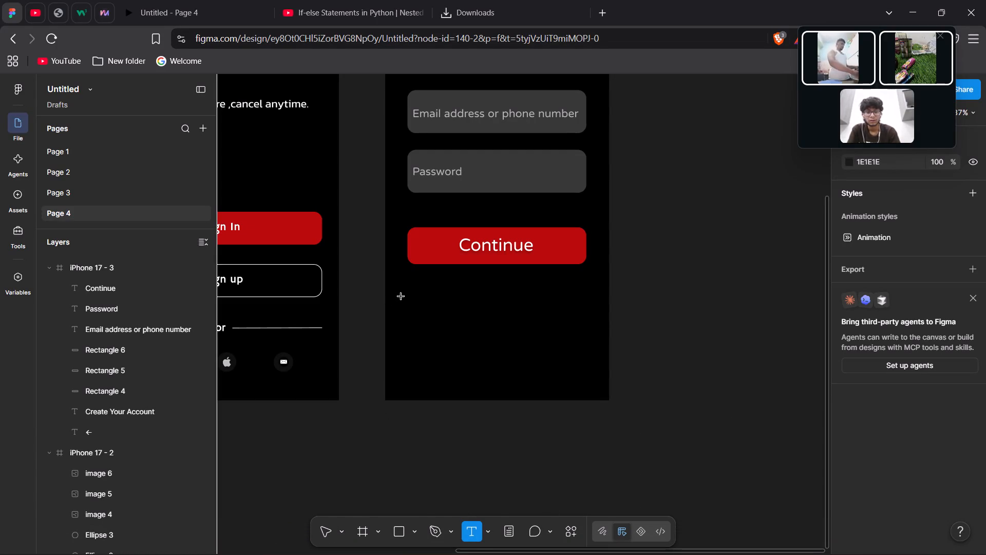
{"action": "left_click_drag", "start_coordinate": [406, 293], "coordinate": [561, 326]}
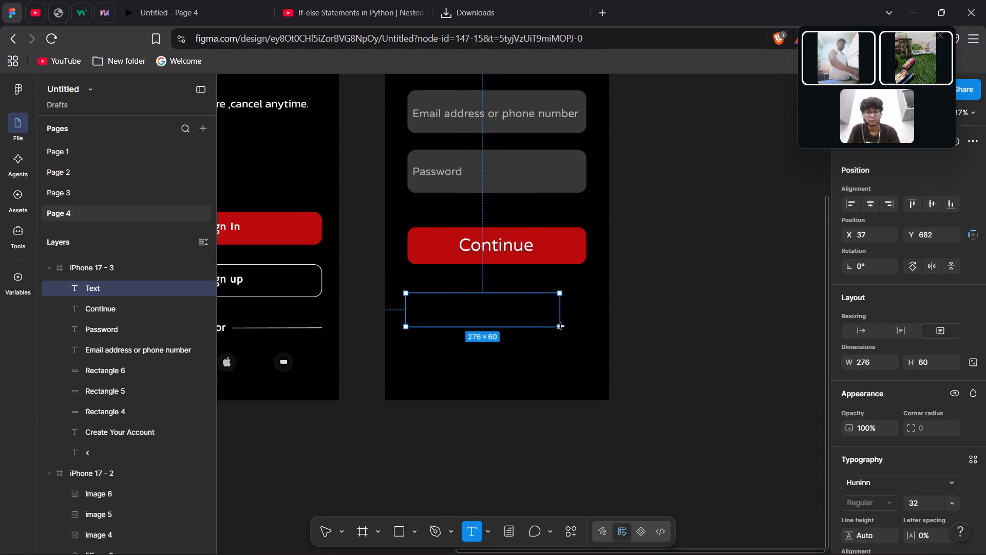
{"action": "left_click_drag", "start_coordinate": [561, 326], "coordinate": [580, 325]}
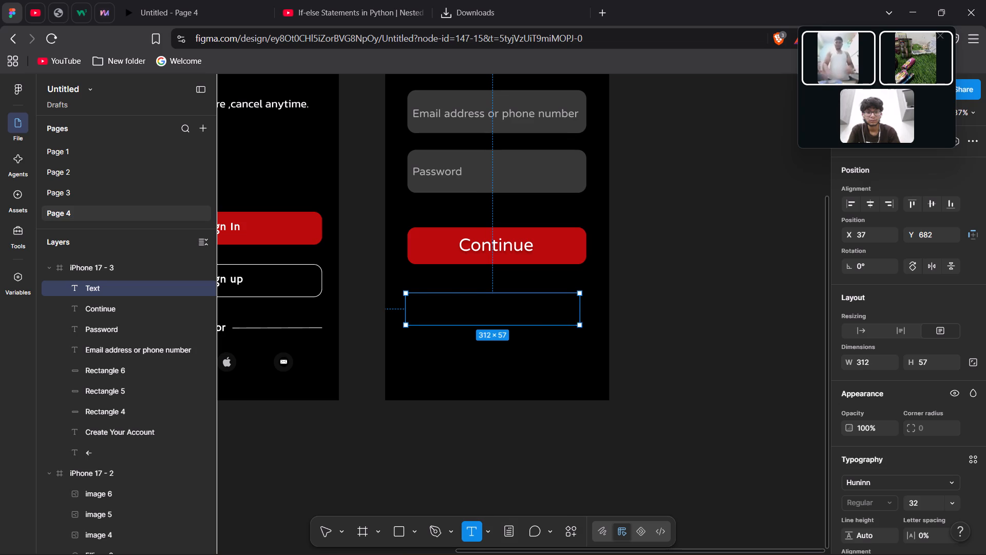
{"action": "key", "text": "ctrl+v"}
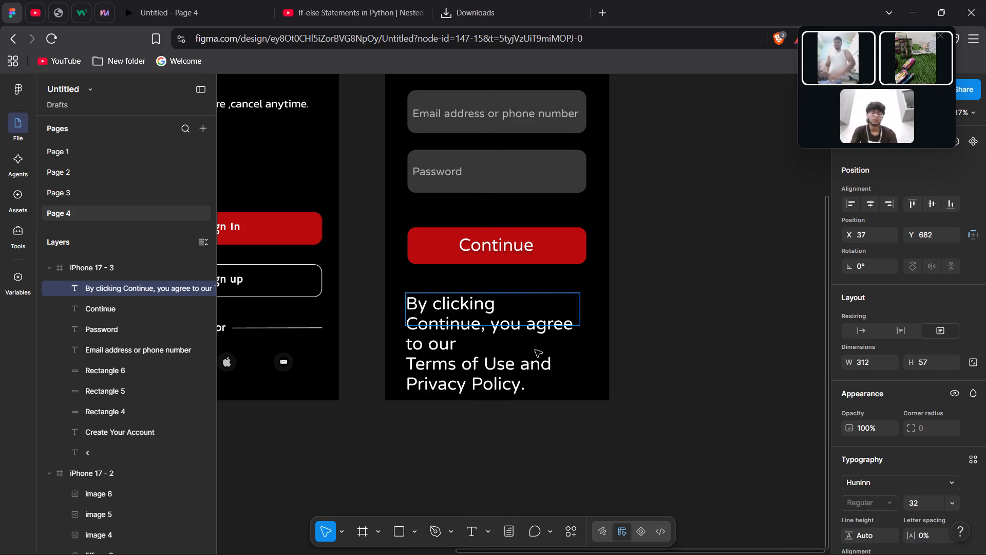
Set the font size of the whole terms text below the Continue button to 15.
{"action": "left_click", "coordinate": [525, 387]}
{"action": "left_click_drag", "start_coordinate": [525, 387], "coordinate": [409, 300]}
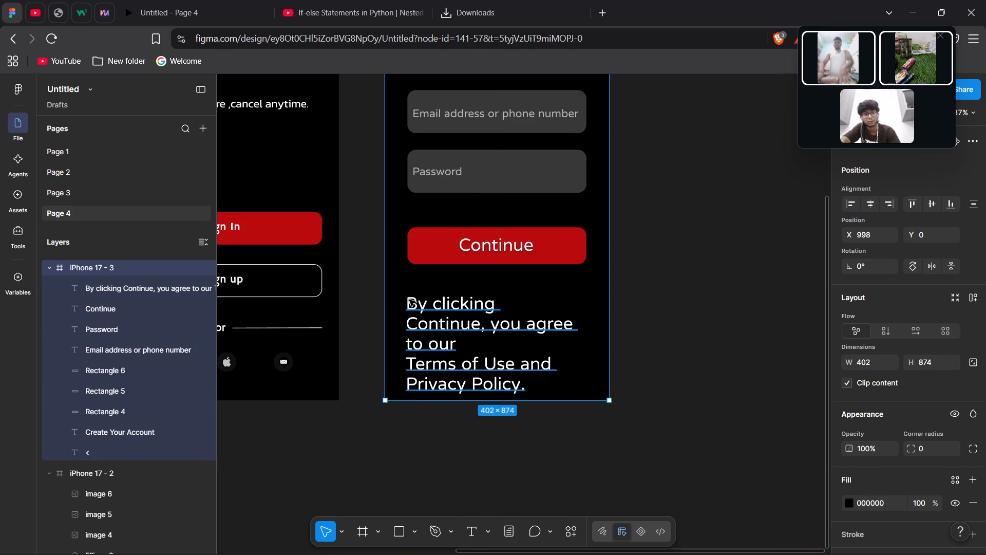
{"action": "left_click_drag", "start_coordinate": [410, 301], "coordinate": [416, 296]}
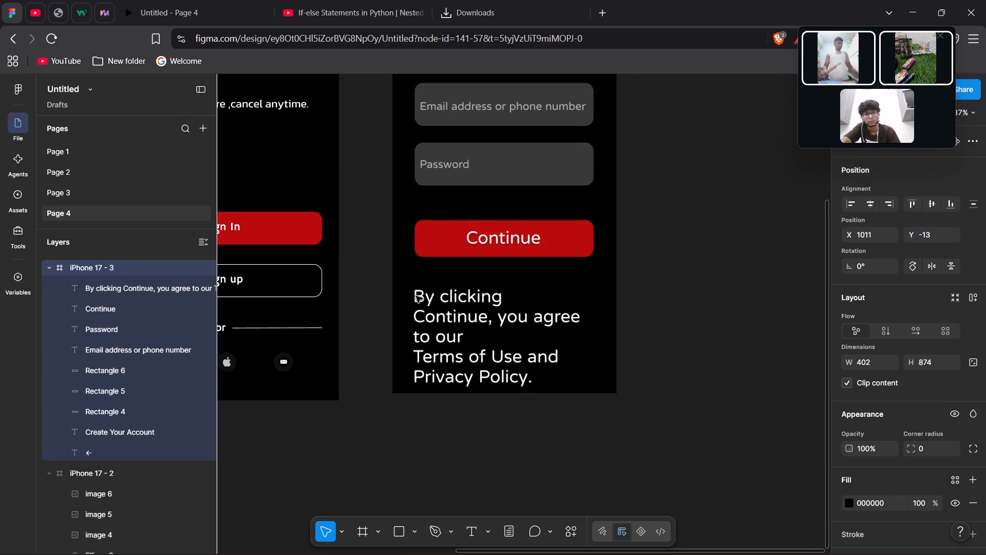
{"action": "left_click_drag", "start_coordinate": [416, 296], "coordinate": [415, 303]}
{"action": "double_click", "coordinate": [422, 304]}
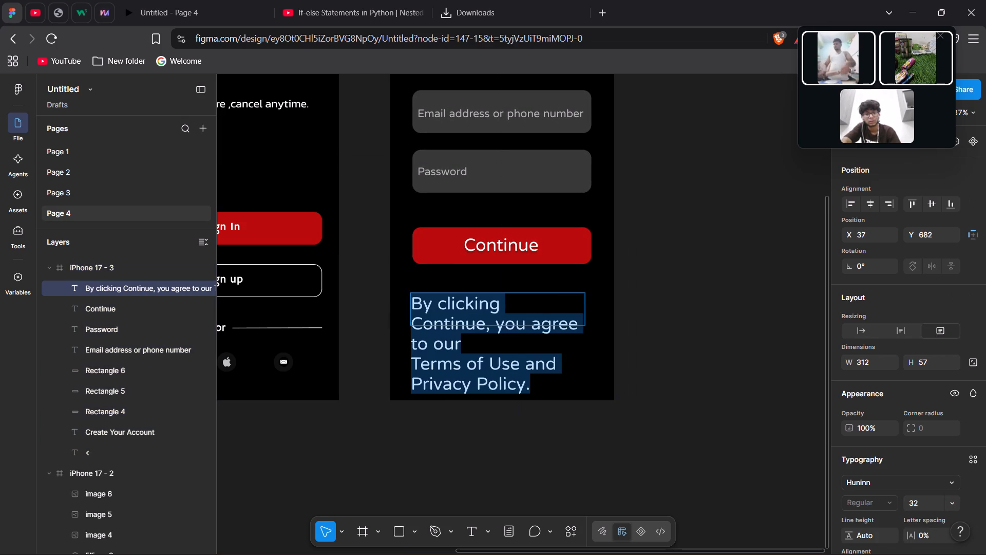
{"action": "scroll", "coordinate": [921, 493], "scroll_direction": "down", "scroll_amount": 1}
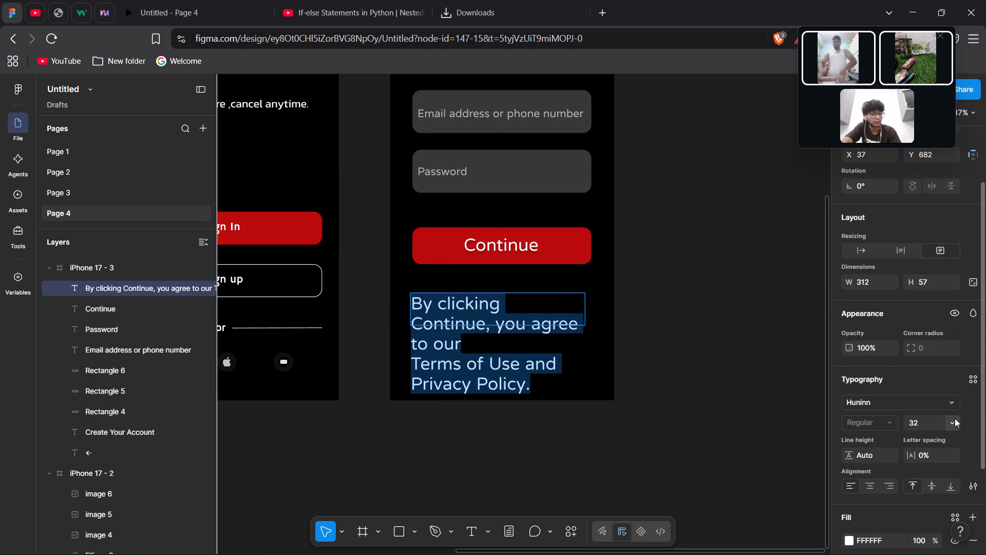
{"action": "left_click", "coordinate": [955, 418]}
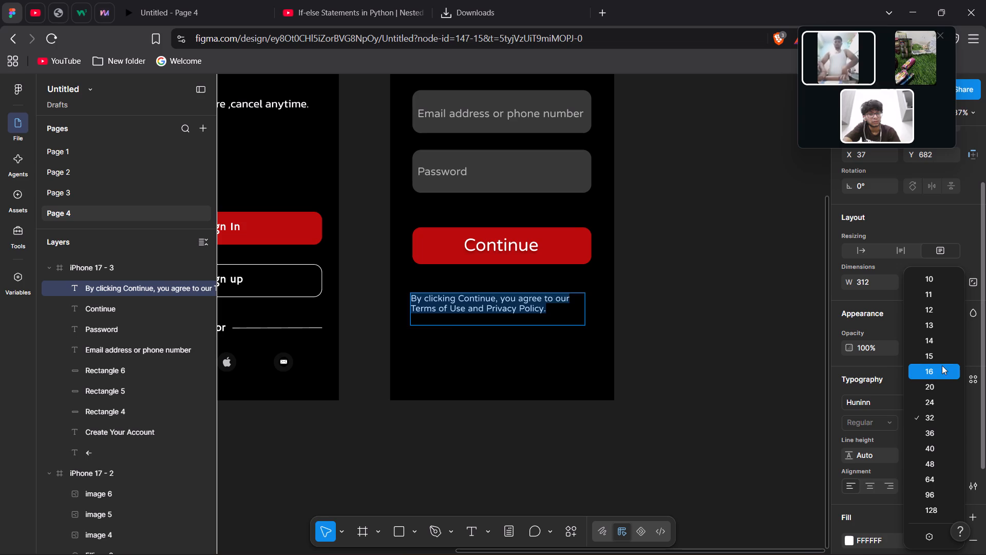
{"action": "left_click", "coordinate": [942, 362]}
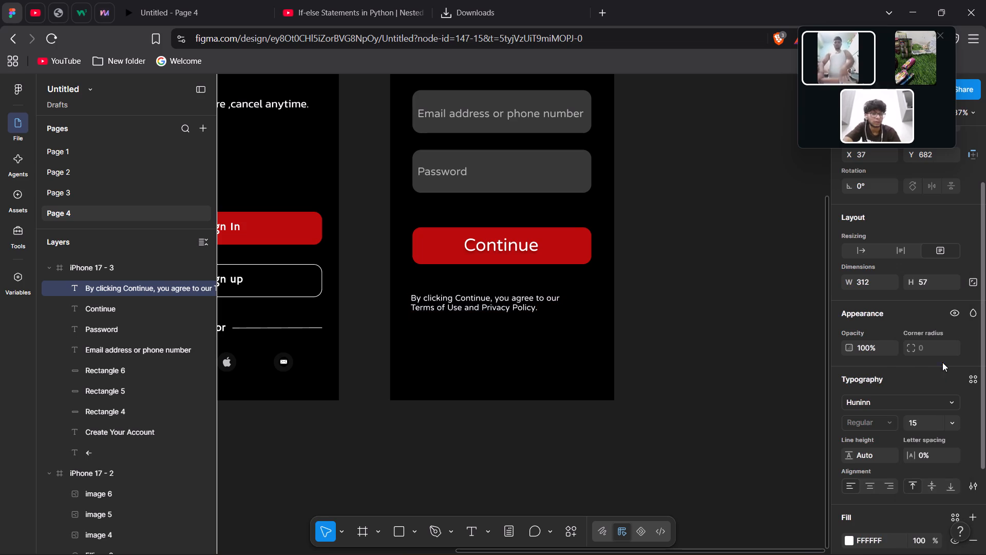
Indent the "Terms of Use and Privacy Policy." line with three leading spaces so it sits centred under the first line.
{"action": "left_click", "coordinate": [413, 307]}
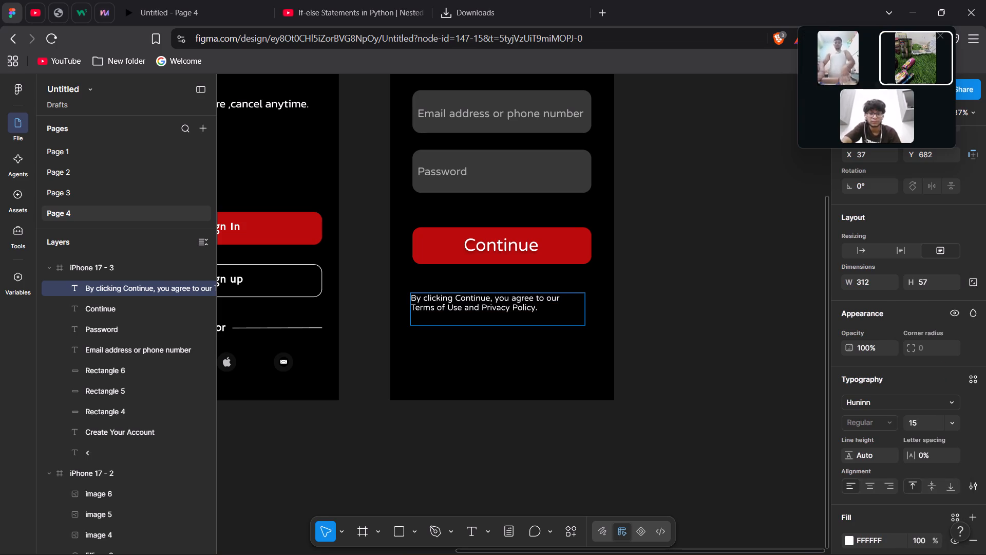
{"action": "key", "text": "Left"}
{"action": "key", "text": "space"}
{"action": "key", "text": "space"}
{"action": "key", "text": "space"}
{"action": "key", "text": "space"}
{"action": "key", "text": "space"}
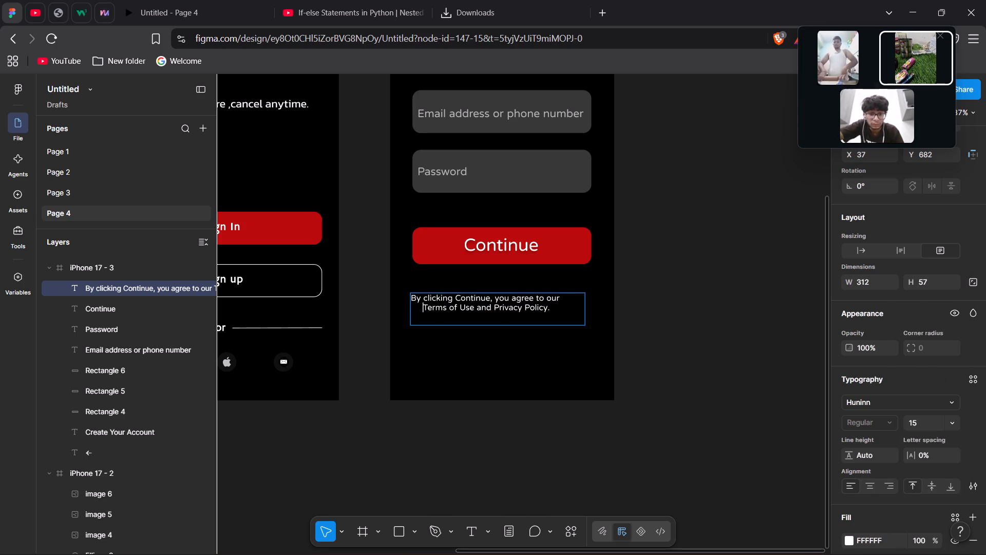
{"action": "left_click", "coordinate": [410, 298]}
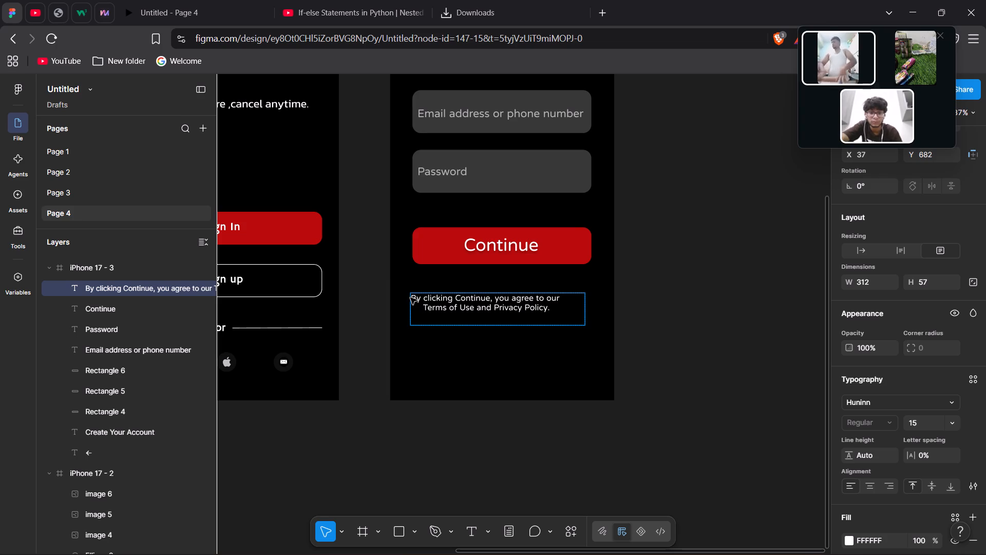
{"action": "key", "text": "space"}
{"action": "key", "text": "BackSpace"}
{"action": "key", "text": "BackSpace"}
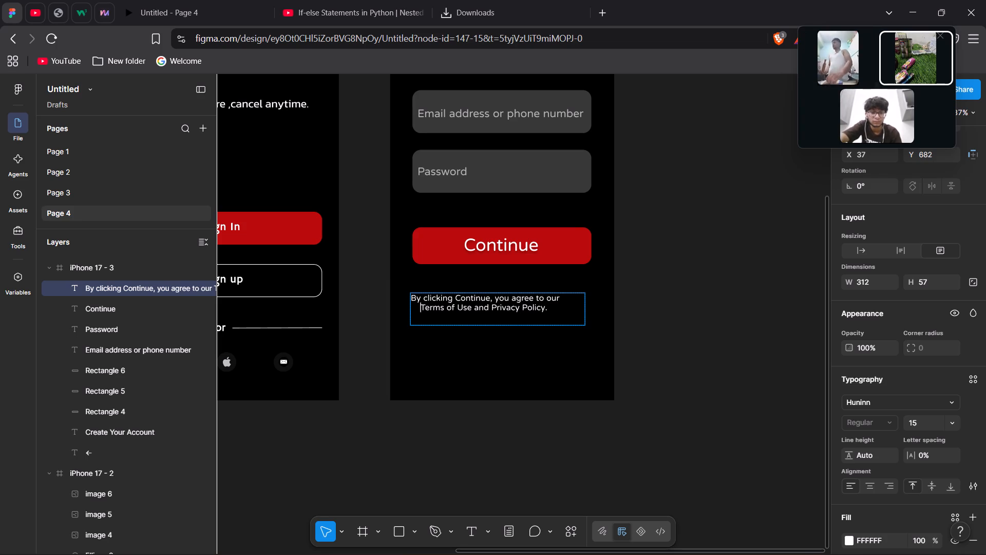
{"action": "key", "text": "BackSpace"}
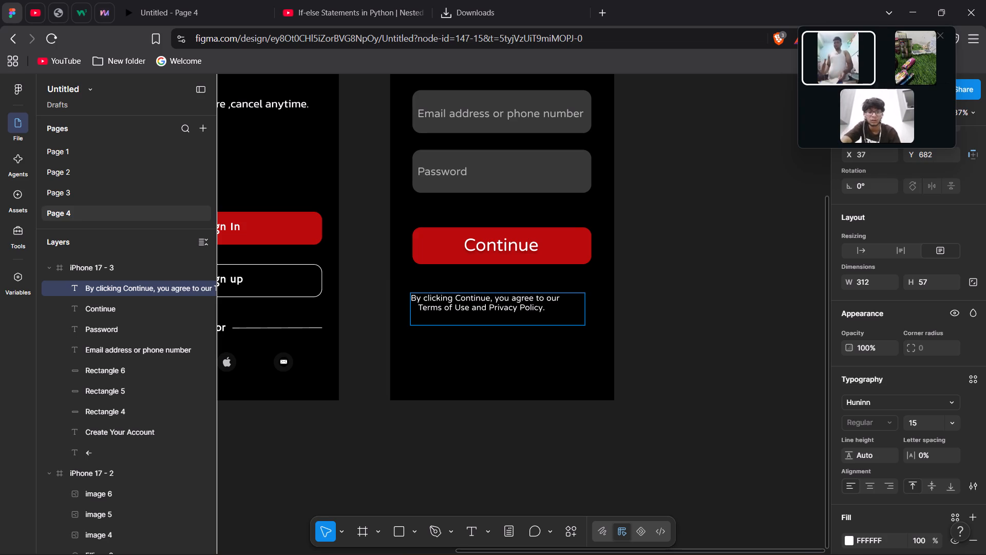
{"action": "left_click", "coordinate": [575, 318]}
{"action": "left_click", "coordinate": [648, 318]}
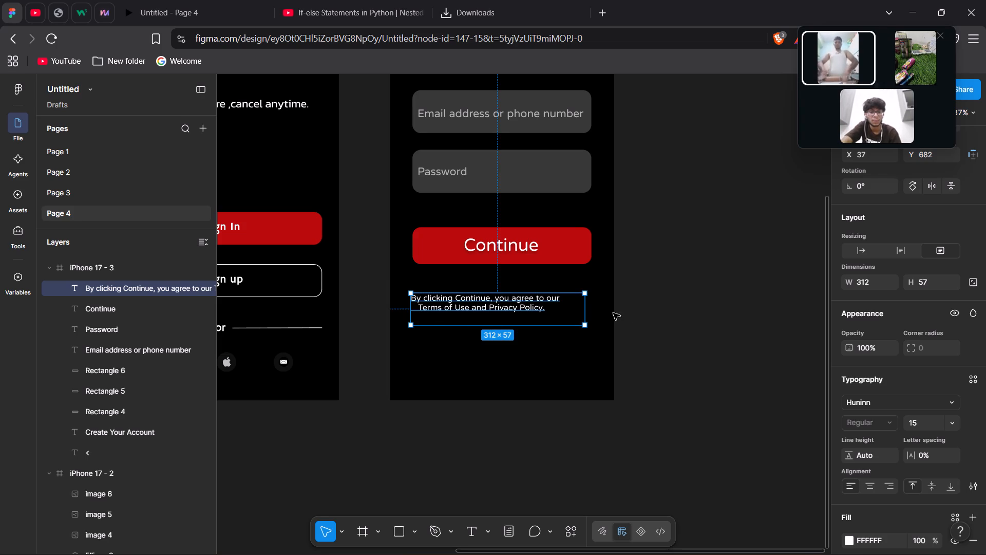
Narrow the terms text box to about 274 wide and centre it below the Continue button at about X 64.
{"action": "left_click_drag", "start_coordinate": [586, 309], "coordinate": [563, 310]}
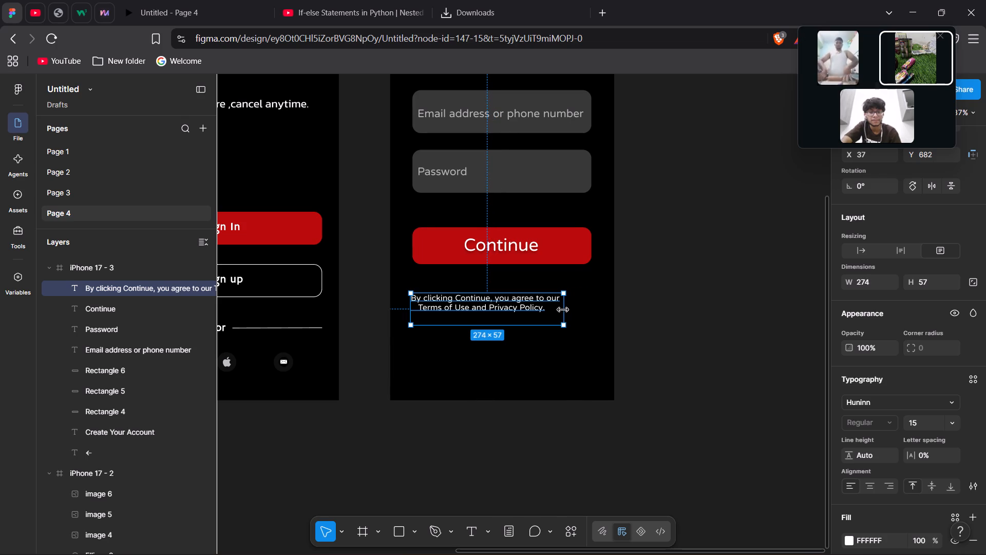
{"action": "left_click", "coordinate": [505, 425]}
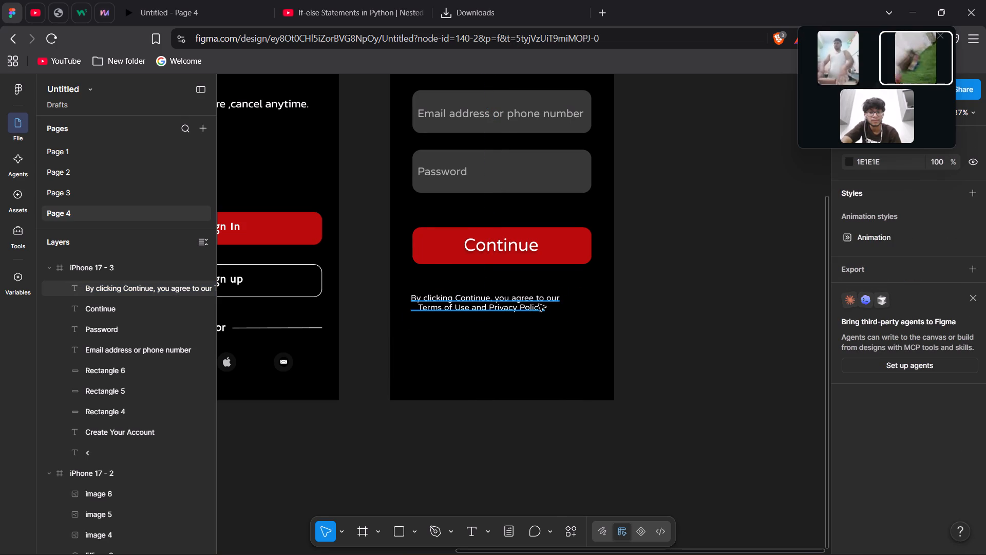
{"action": "left_click", "coordinate": [554, 309]}
{"action": "left_click", "coordinate": [540, 309]}
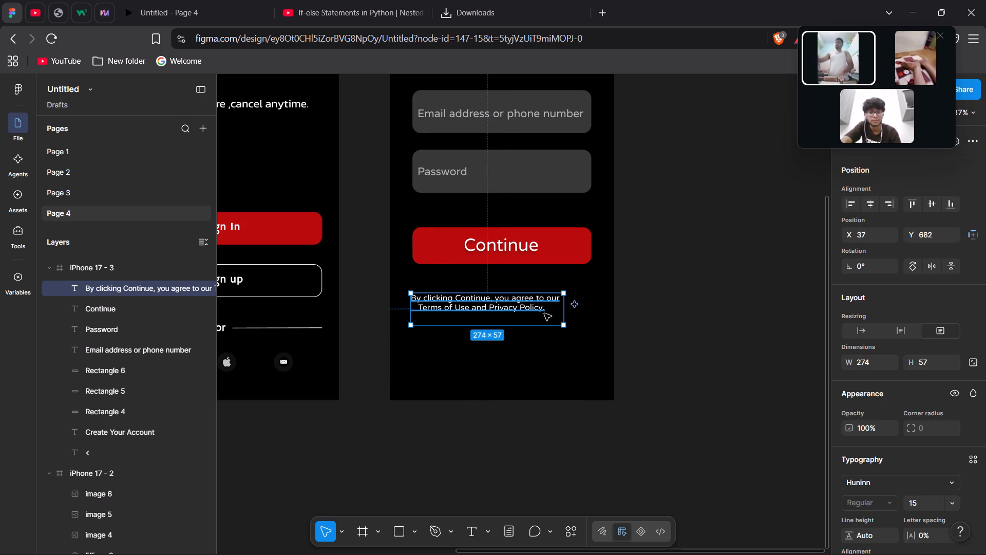
{"action": "left_click_drag", "start_coordinate": [528, 318], "coordinate": [541, 318]}
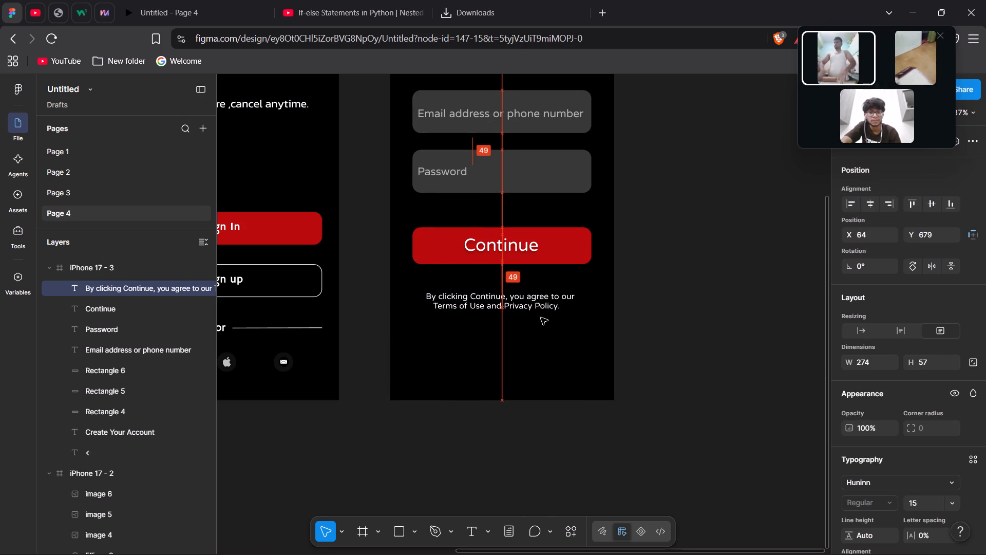
{"action": "left_click_drag", "start_coordinate": [541, 318], "coordinate": [540, 317]}
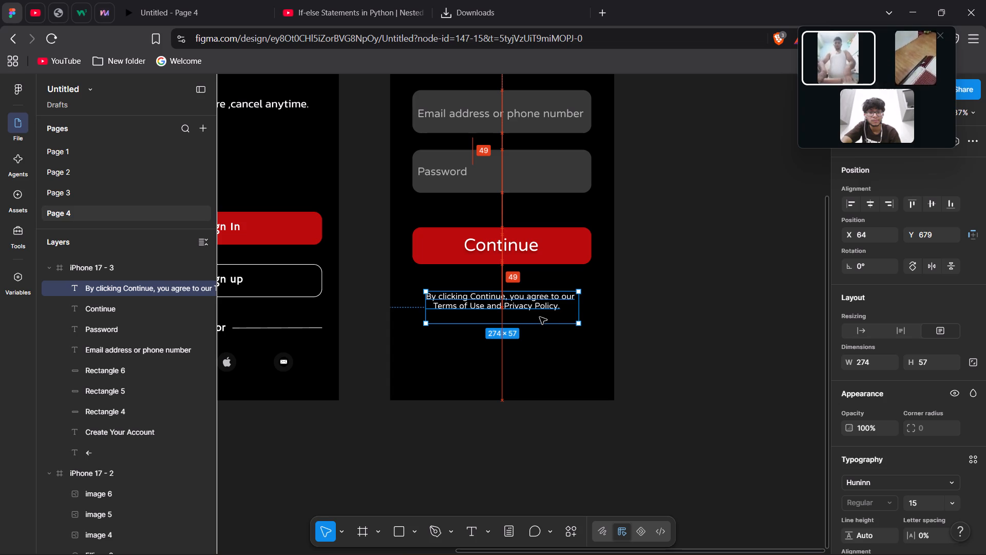
{"action": "left_click_drag", "start_coordinate": [540, 317], "coordinate": [540, 314]}
{"action": "left_click", "coordinate": [667, 312]}
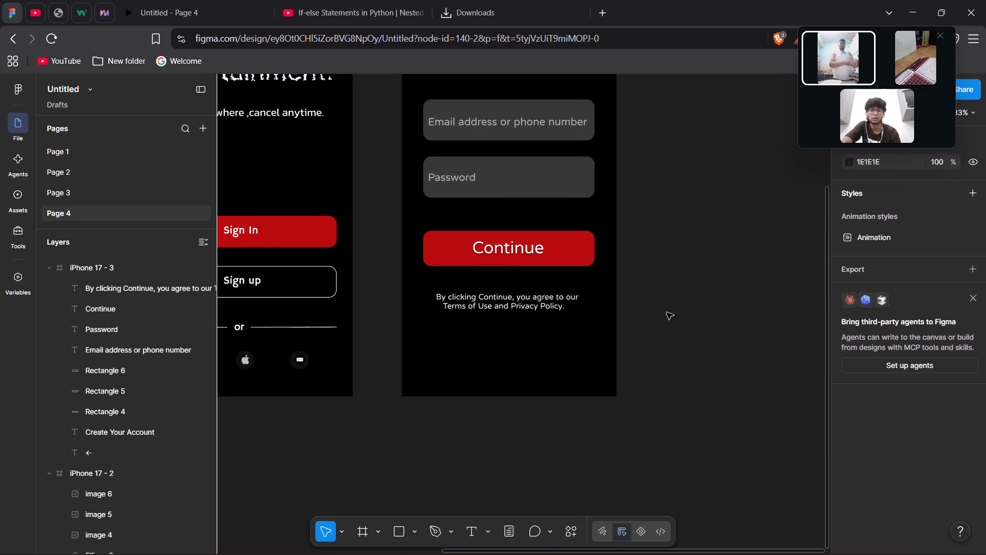
Switch to the Netflix mockup image in Photos and examine the fields, Continue button and terms text on the Create / Verify Account screen.
{"action": "scroll", "coordinate": [667, 312], "scroll_direction": "up", "scroll_amount": 1}
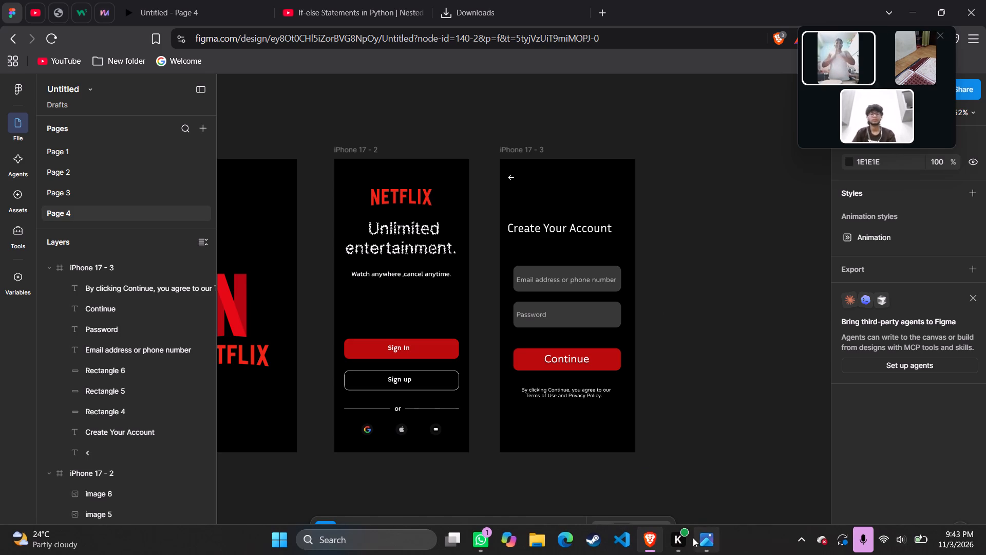
{"action": "left_click", "coordinate": [707, 542]}
{"action": "scroll", "coordinate": [540, 346], "scroll_direction": "down", "scroll_amount": 2, "text": "ctrl"}
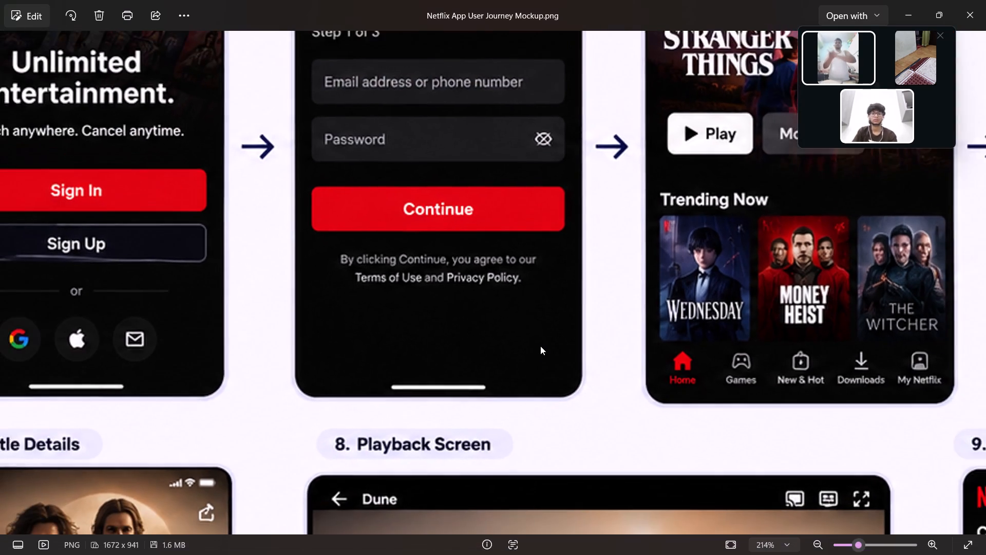
{"action": "scroll", "coordinate": [540, 346], "scroll_direction": "down", "scroll_amount": 6, "text": "ctrl"}
{"action": "left_click", "coordinate": [540, 346]}
{"action": "scroll", "coordinate": [553, 245], "scroll_direction": "up", "scroll_amount": 3, "text": "ctrl"}
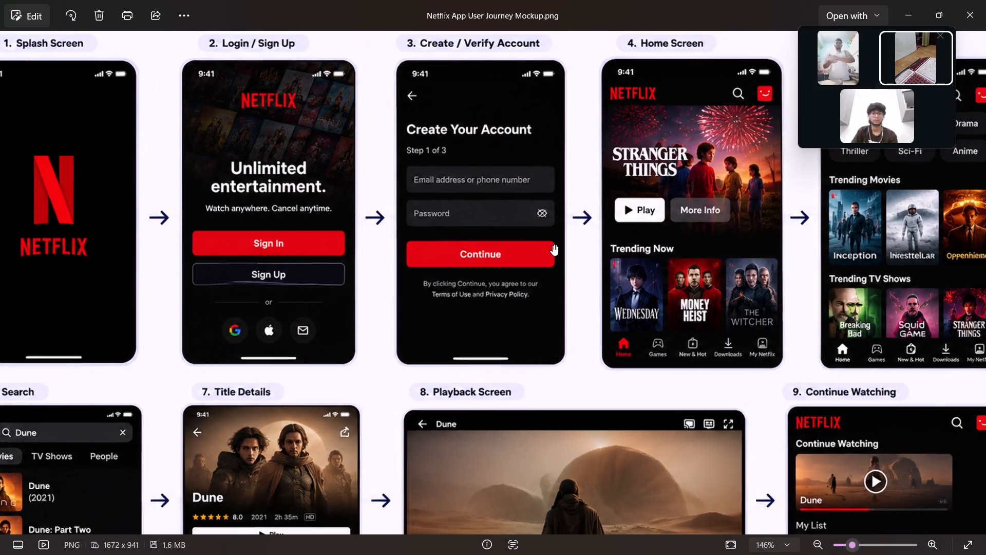
{"action": "scroll", "coordinate": [553, 245], "scroll_direction": "up", "scroll_amount": 6, "text": "ctrl"}
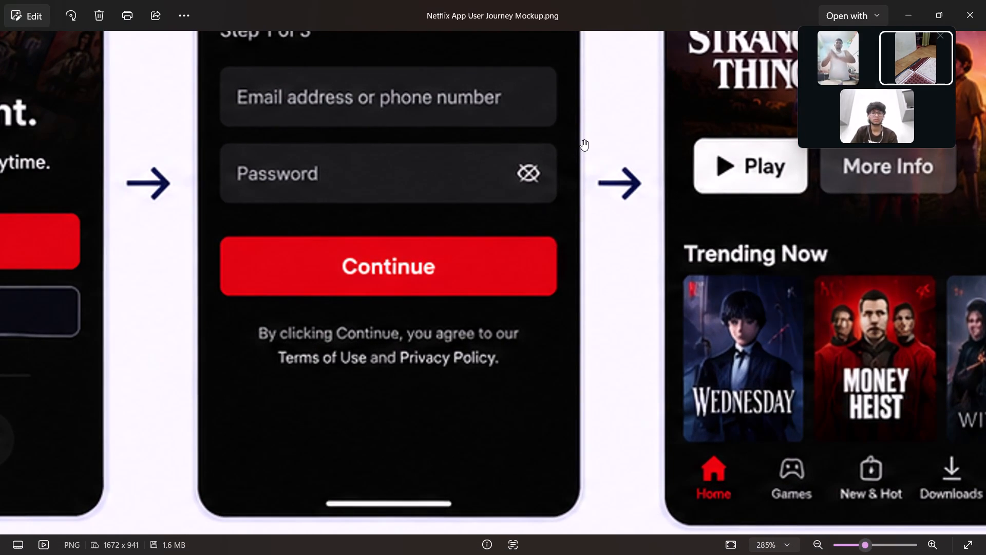
{"action": "scroll", "coordinate": [582, 140], "scroll_direction": "up", "scroll_amount": 9}
{"action": "scroll", "coordinate": [582, 140], "scroll_direction": "down", "scroll_amount": 5, "text": "ctrl"}
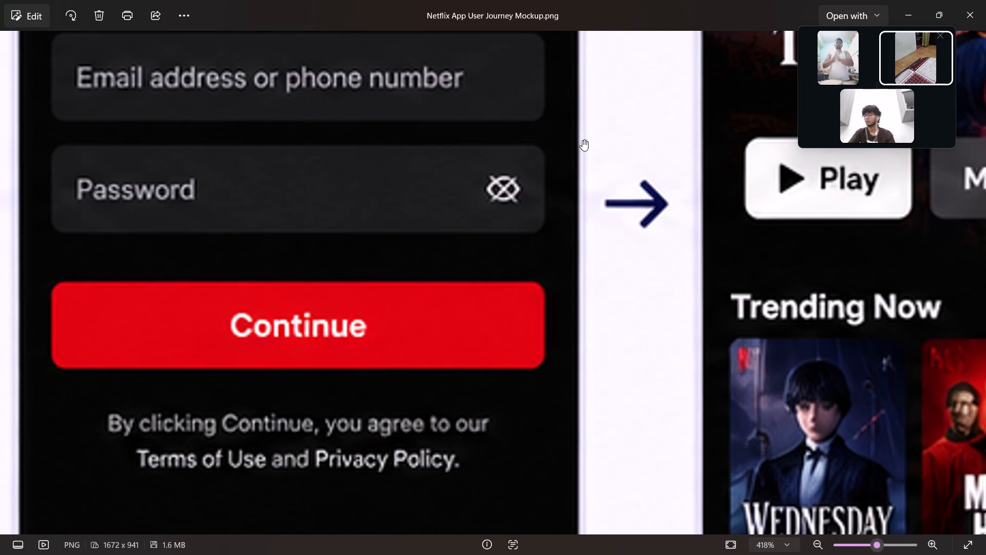
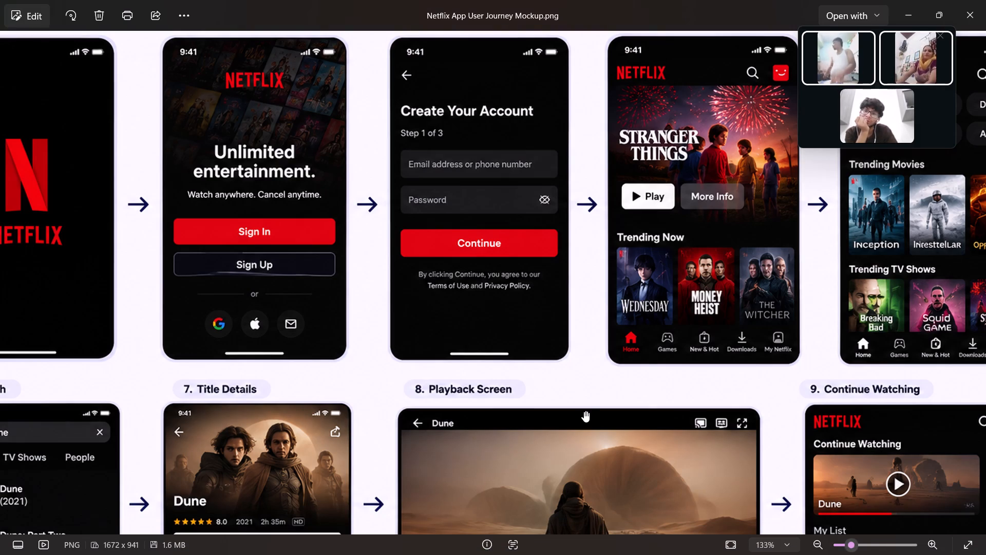
Switch to the Brave browser and open the Flaticon icon site in a new tab.
{"action": "left_click", "coordinate": [641, 547]}
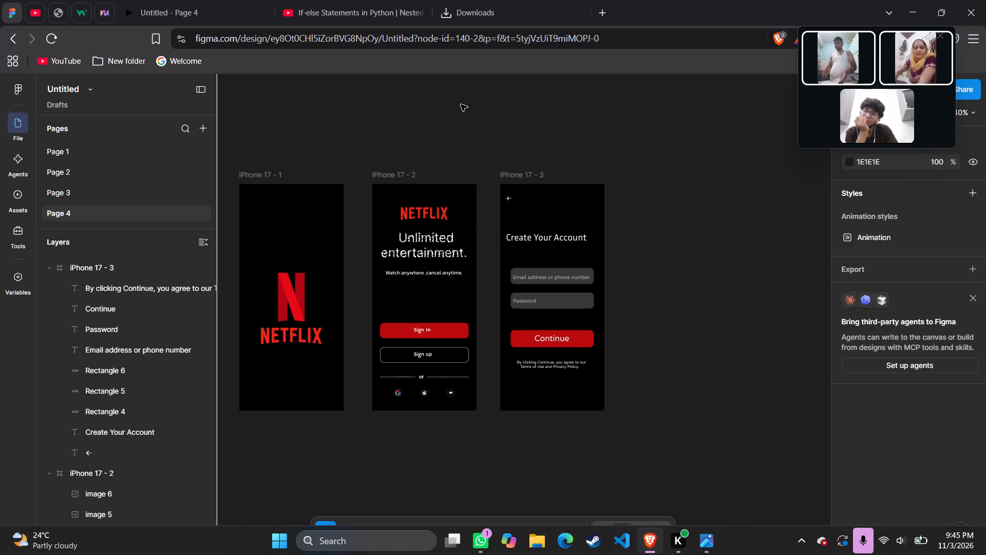
{"action": "left_click", "coordinate": [605, 11]}
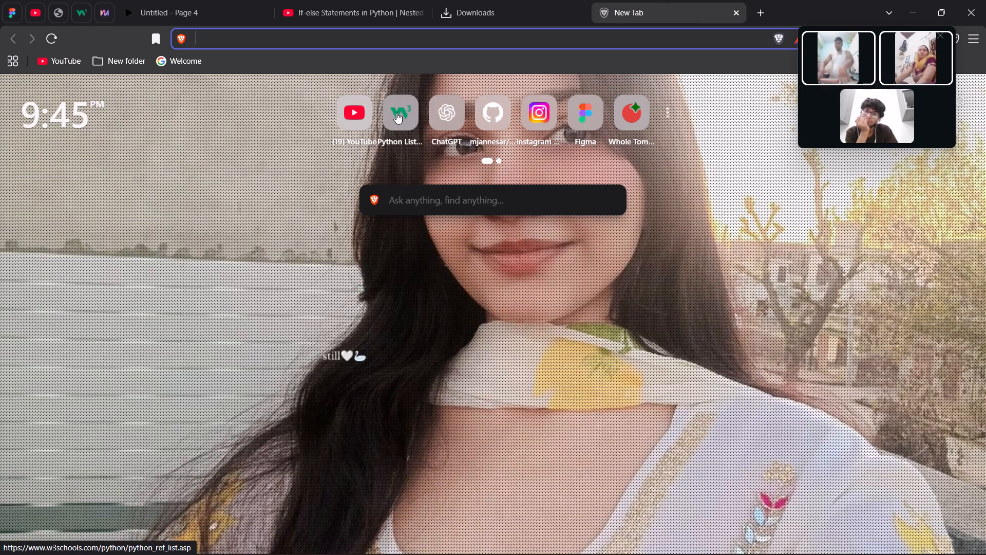
{"action": "left_click", "coordinate": [345, 43]}
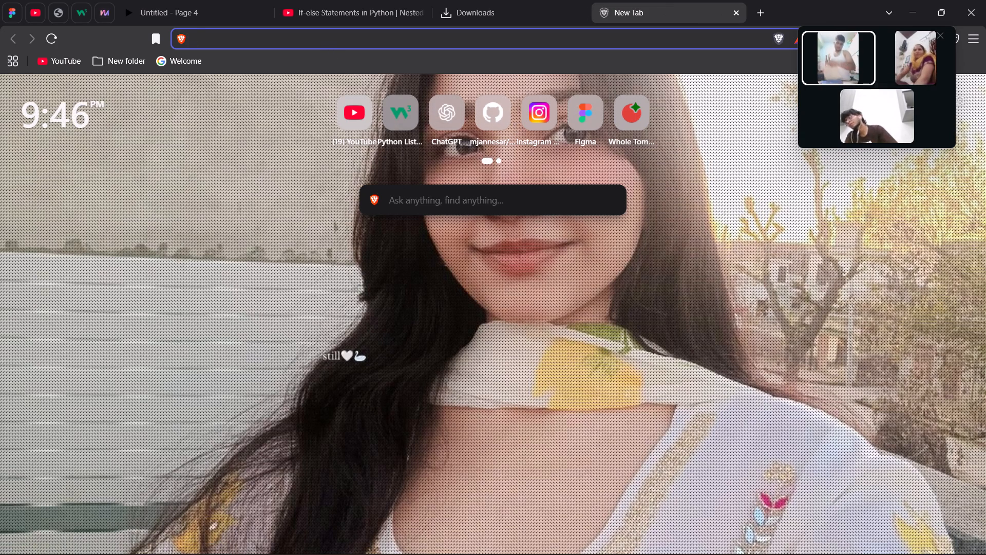
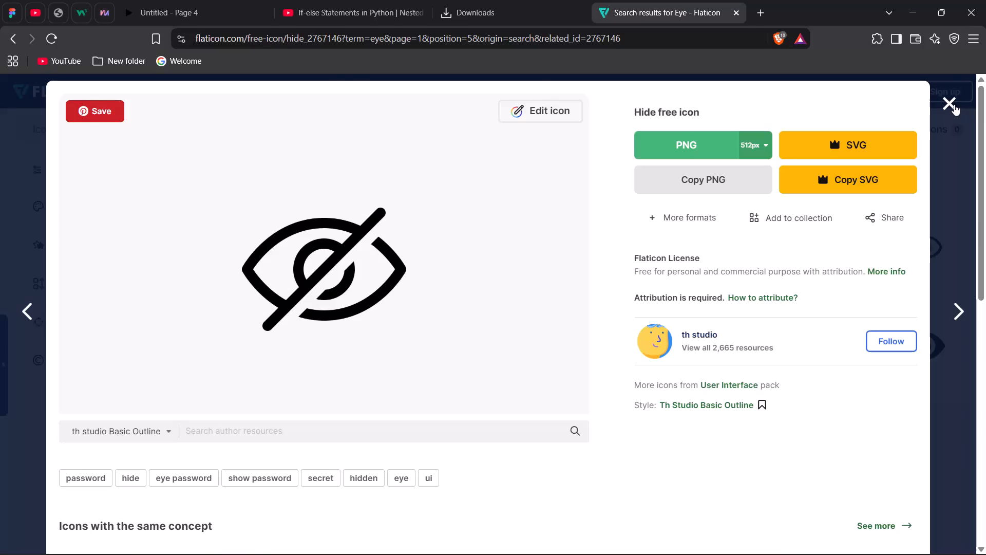
Close the hide icon's preview on Flaticon, and close the browser's Downloads page.
{"action": "left_click", "coordinate": [952, 104]}
{"action": "left_click", "coordinate": [499, 0]}
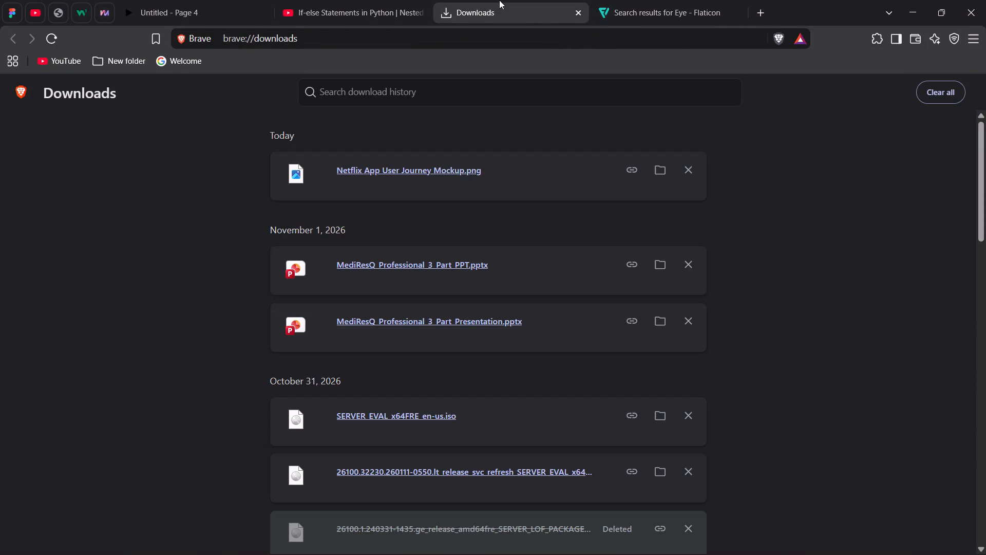
{"action": "left_click", "coordinate": [579, 11]}
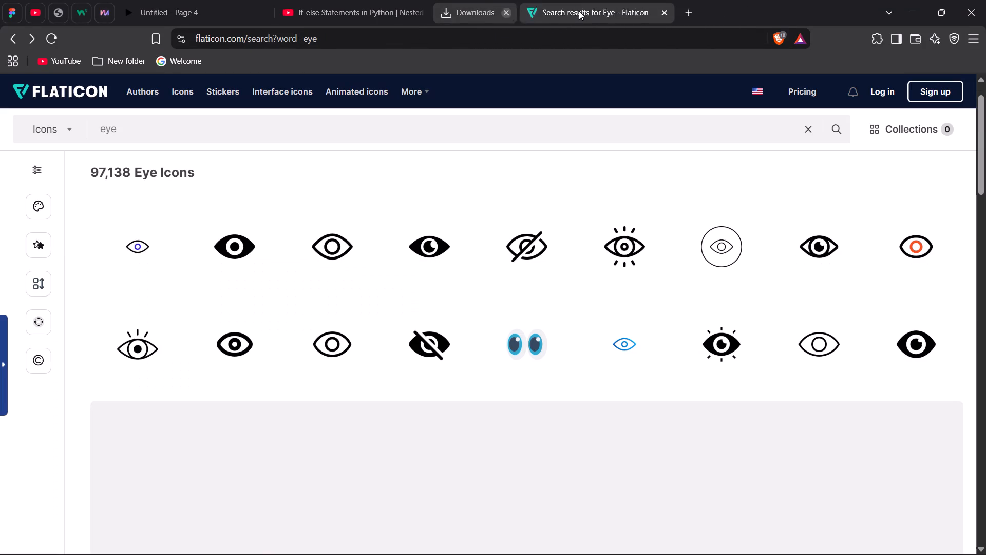
Open Instagram in a new browser tab from the start page's shortcuts.
{"action": "left_click", "coordinate": [601, 8]}
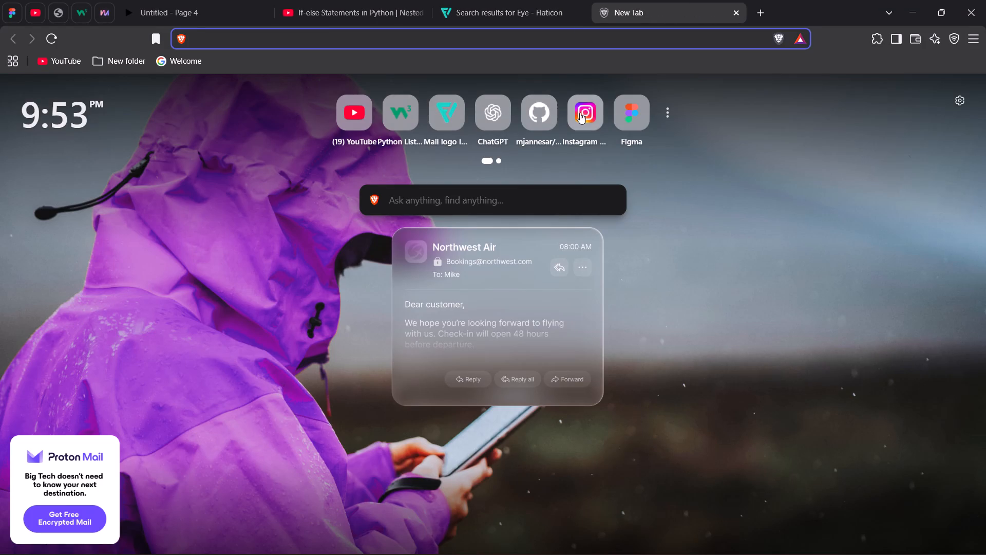
{"action": "left_click", "coordinate": [598, 115]}
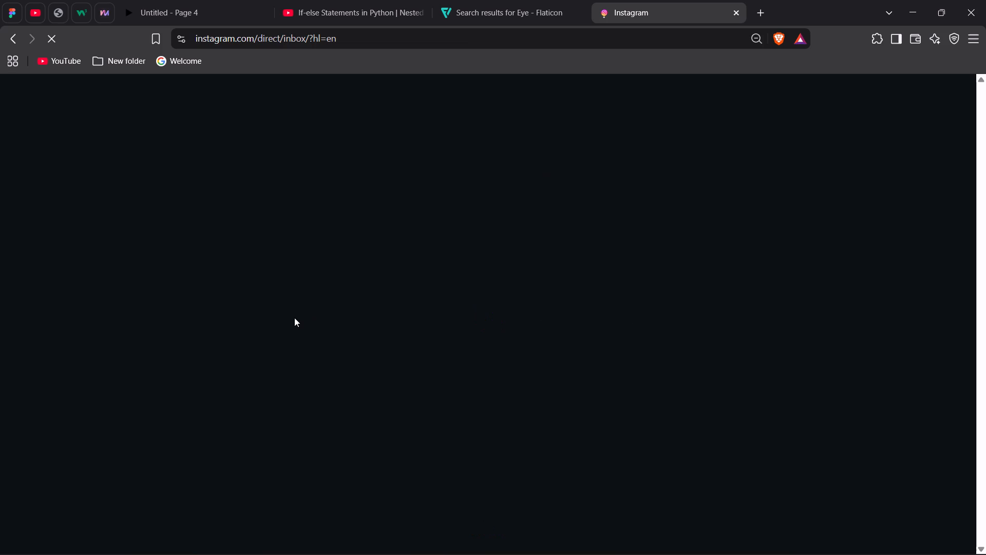
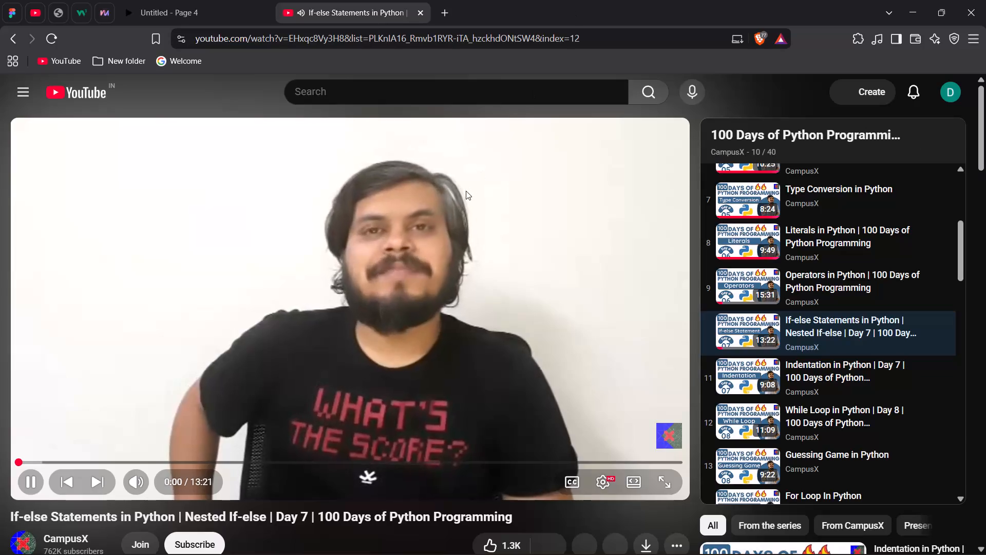
Pause the YouTube video on Python if-else statements and open a new browser tab.
{"action": "left_click", "coordinate": [465, 191]}
{"action": "left_click", "coordinate": [449, 20]}
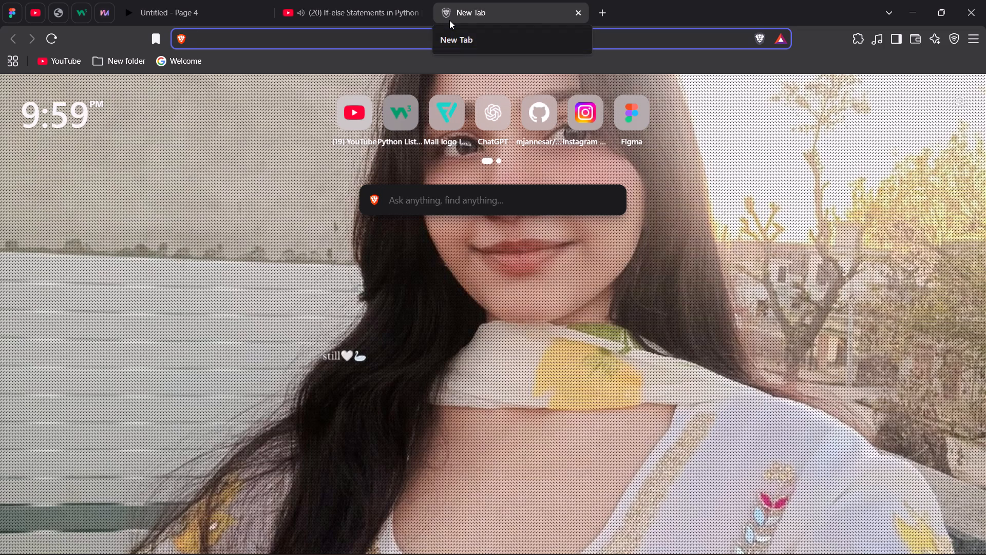
Switch to the Figma prototype preview and page back through the Netflix screens, then forward to the Create Your Account screen.
{"action": "left_click", "coordinate": [125, 0]}
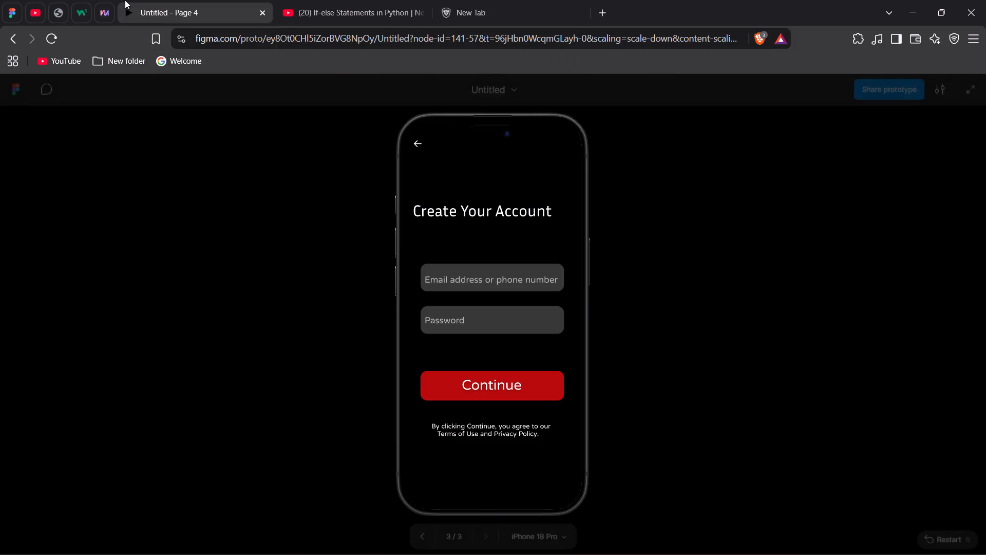
{"action": "key", "text": "Left"}
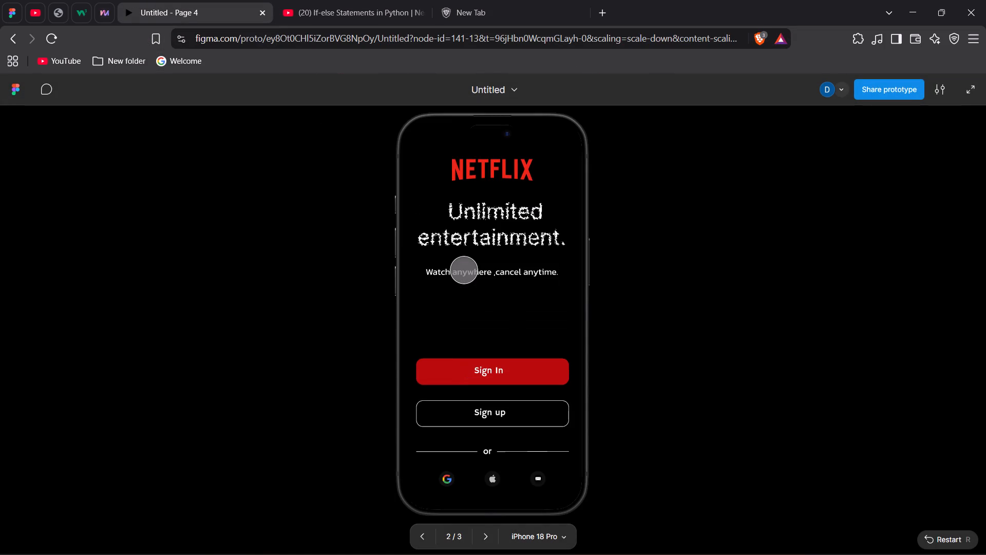
{"action": "key", "text": "Left"}
{"action": "key", "text": "Right"}
{"action": "key", "text": "Right"}
{"action": "key", "text": "Right"}
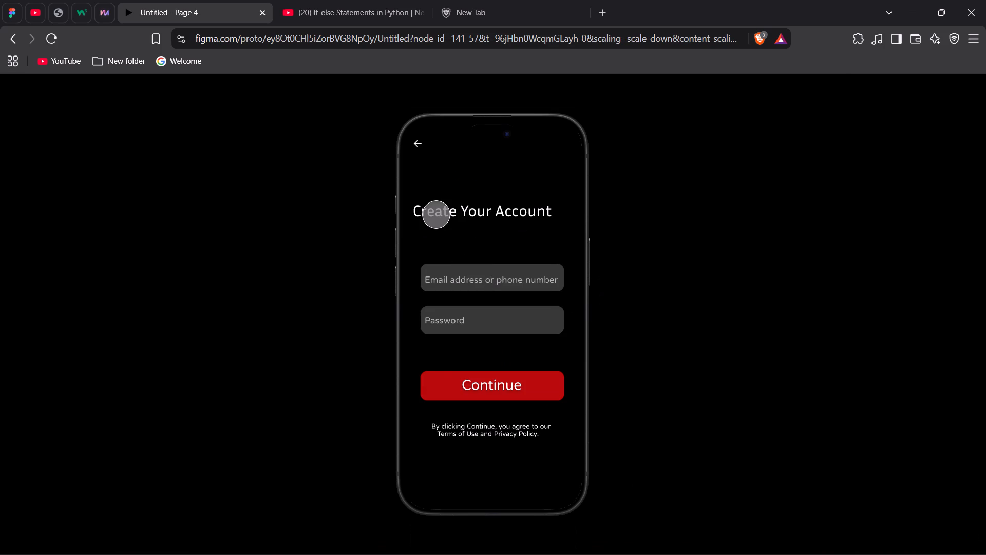
Switch from the Create Your Account prototype preview back to the Figma design file with the Netflix screens.
{"action": "left_click", "coordinate": [10, 0]}
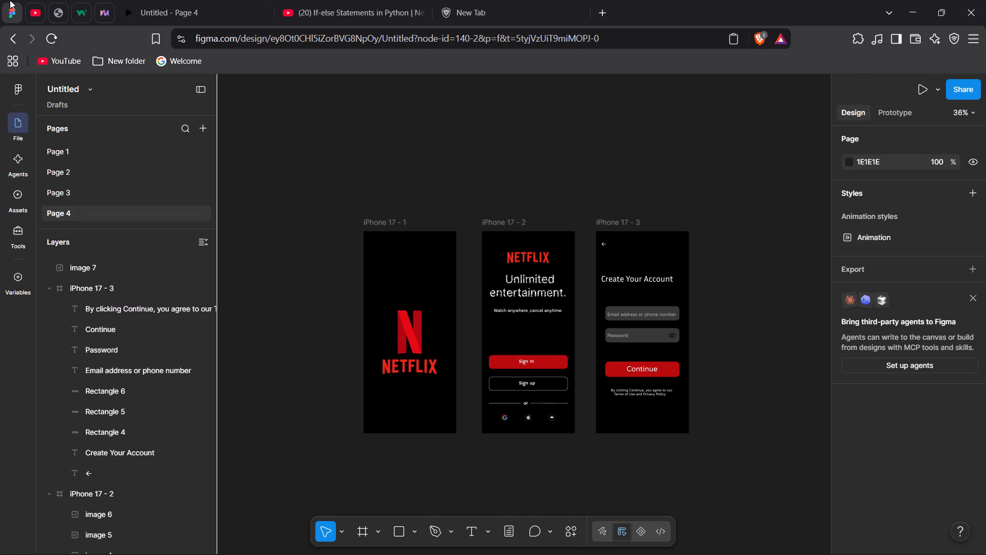